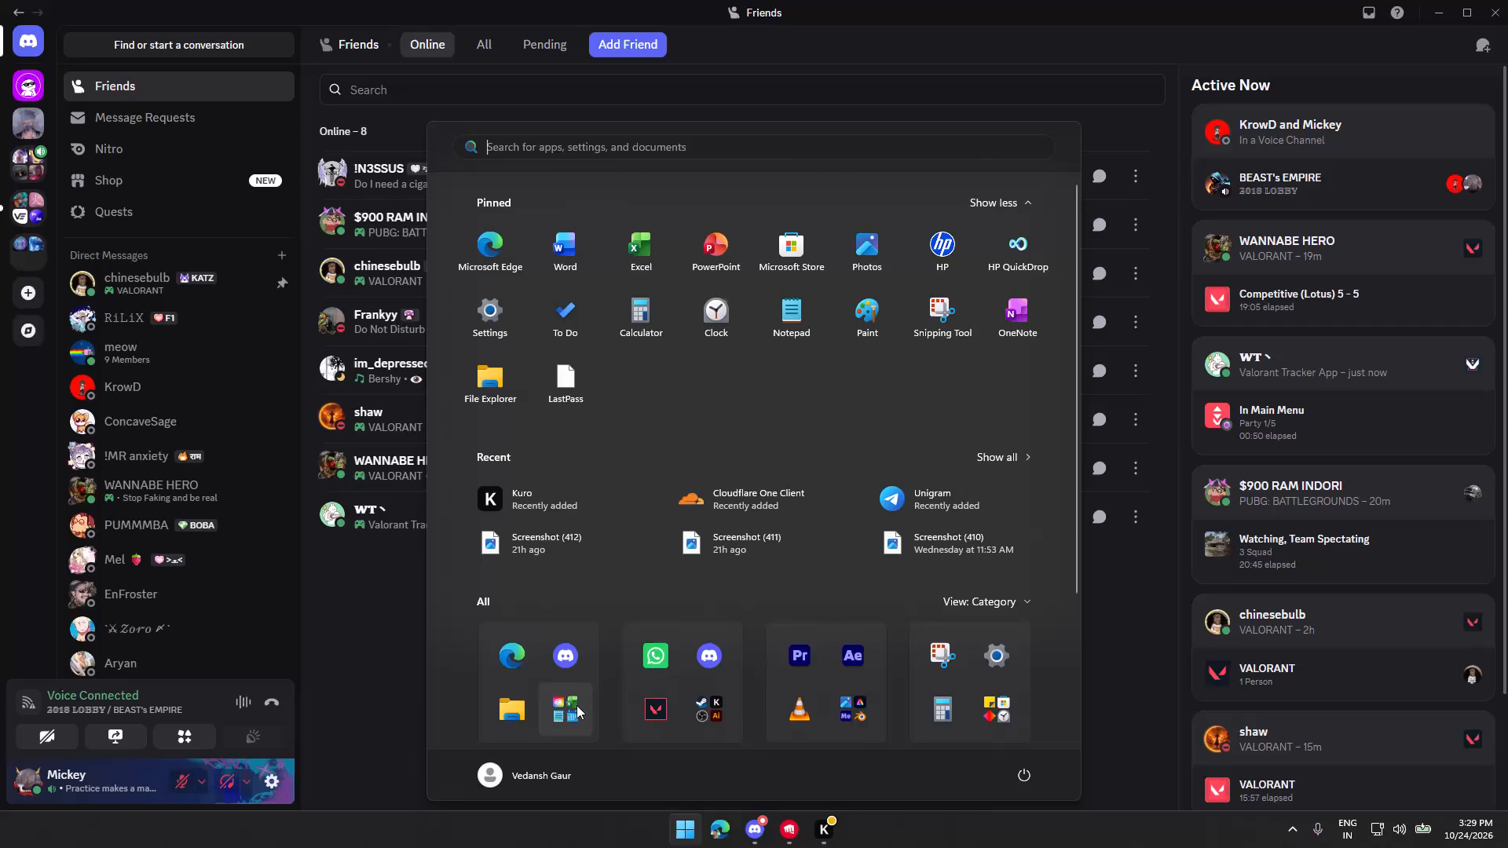
Launch the Creative Cloud desktop app.
click(853, 415)
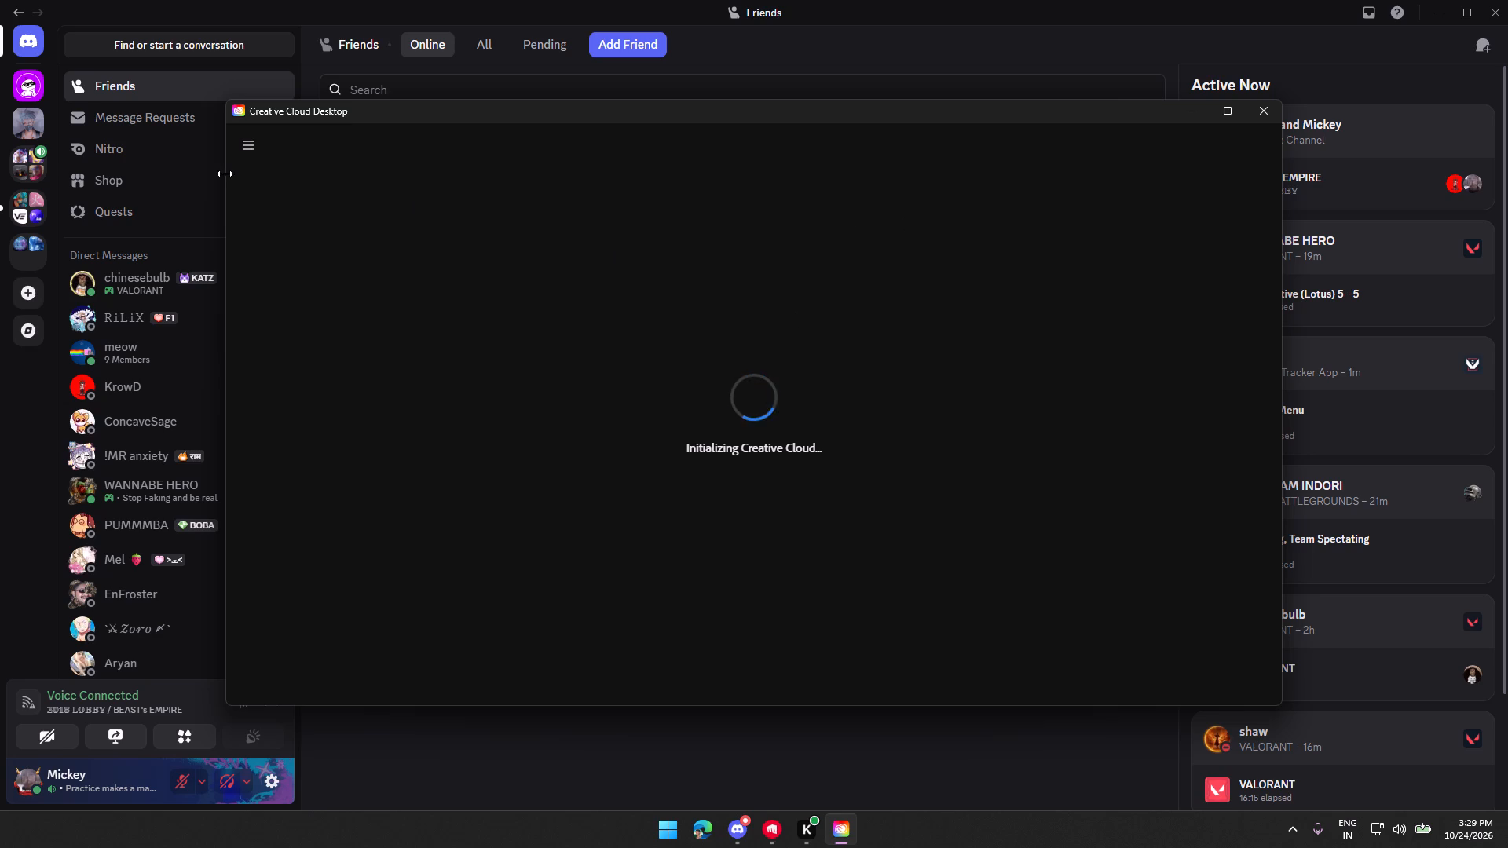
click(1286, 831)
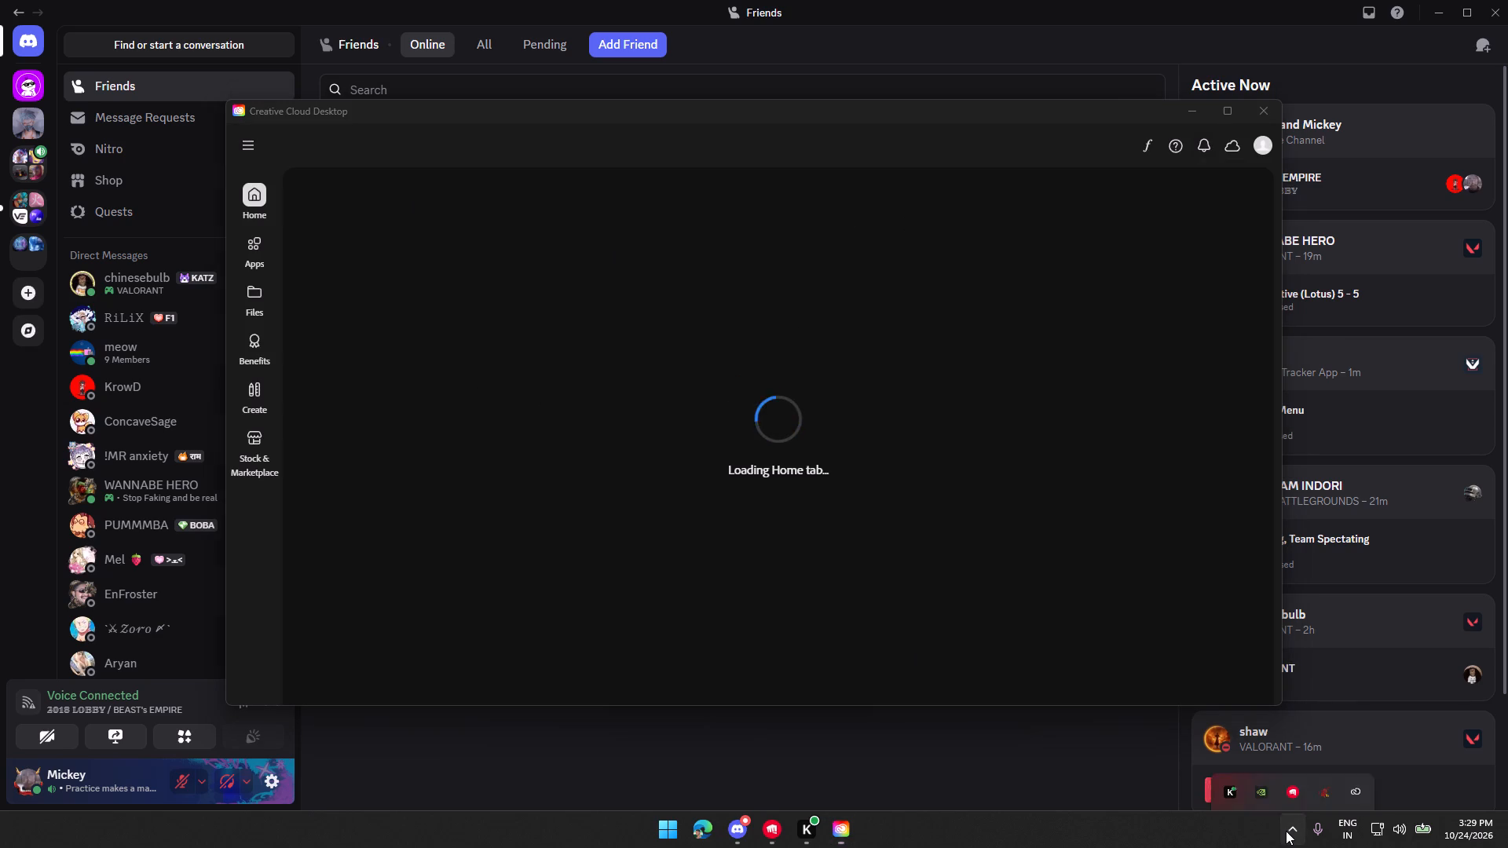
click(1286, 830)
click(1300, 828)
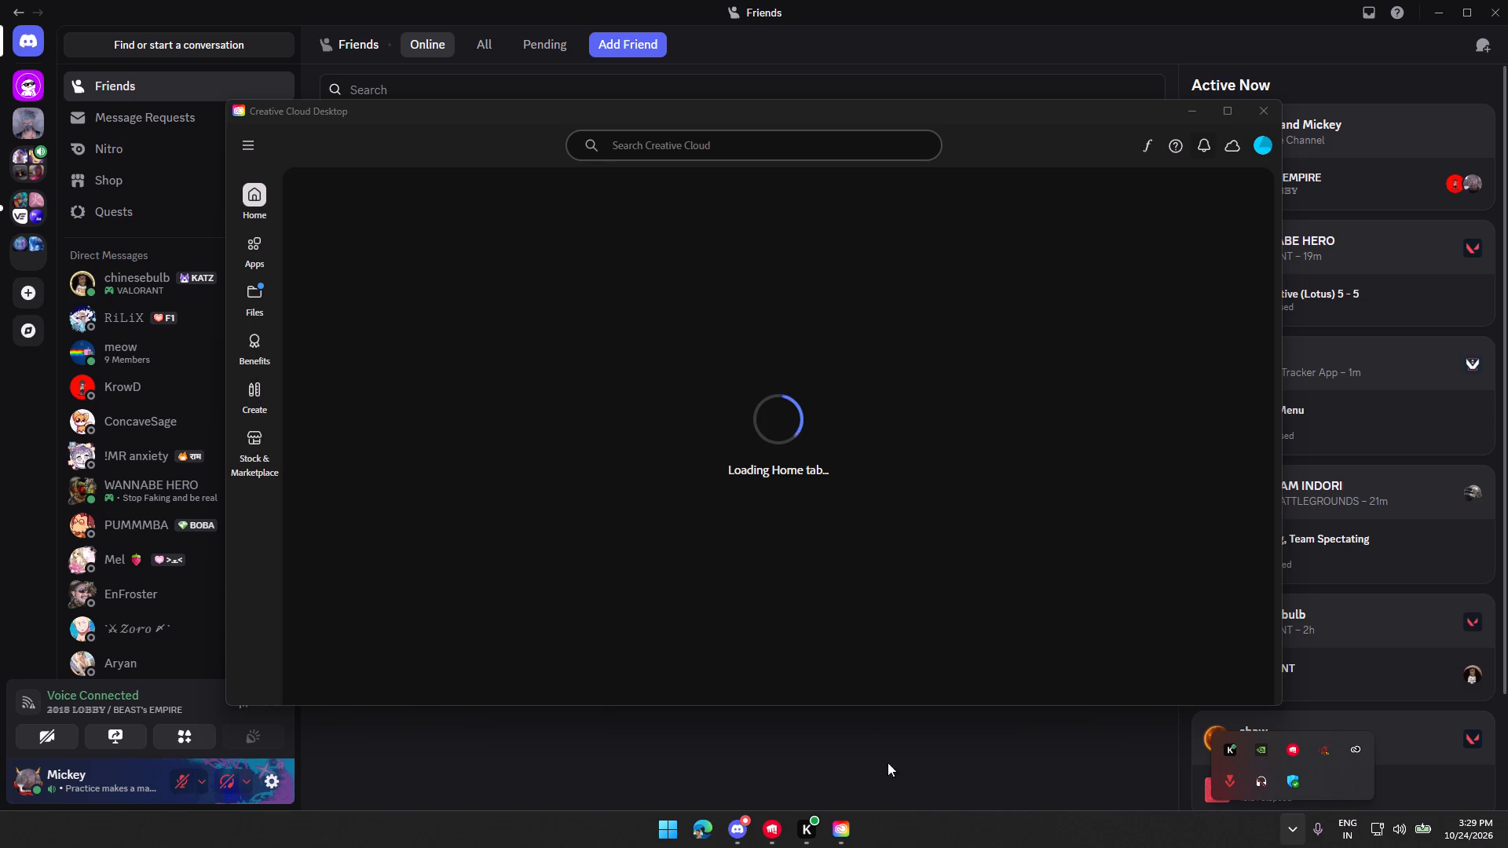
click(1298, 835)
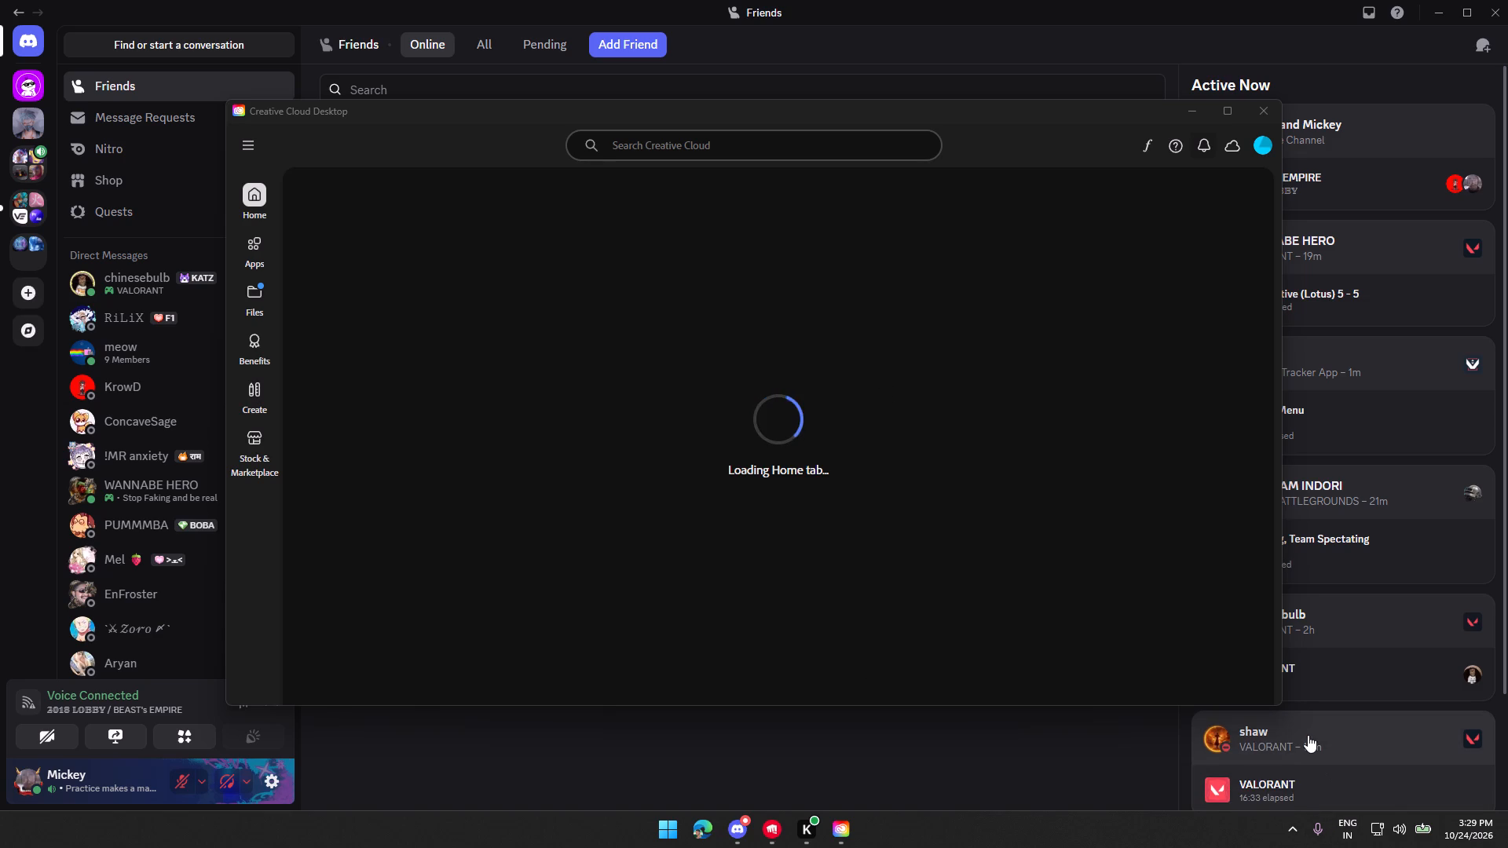
Open Task Manager to check the running processes.
key(ctrl+shift+Escape)
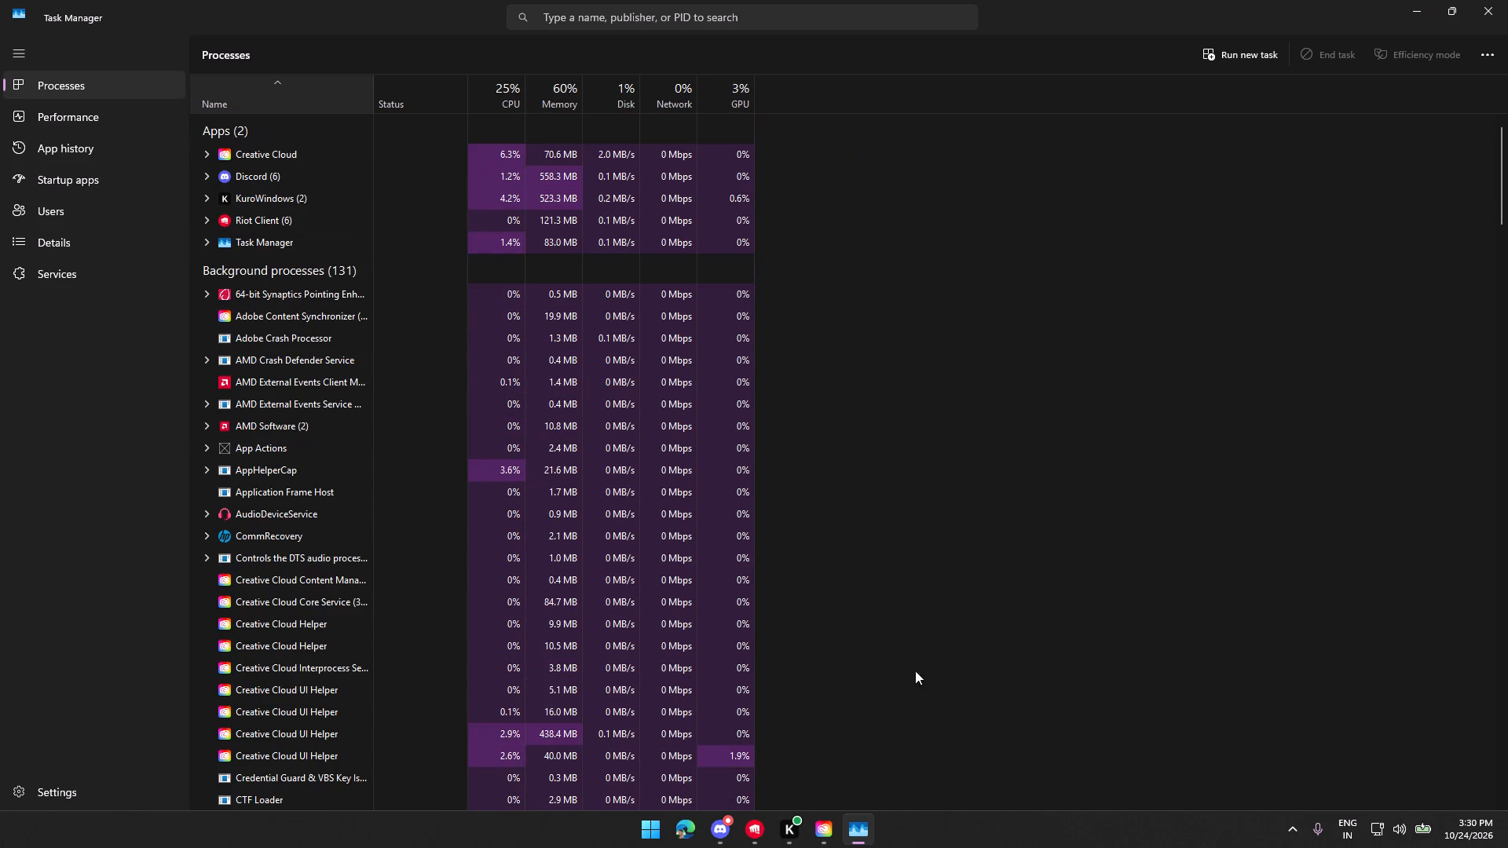
Switch back to Creative Cloud and launch Premiere from its home page.
click(825, 837)
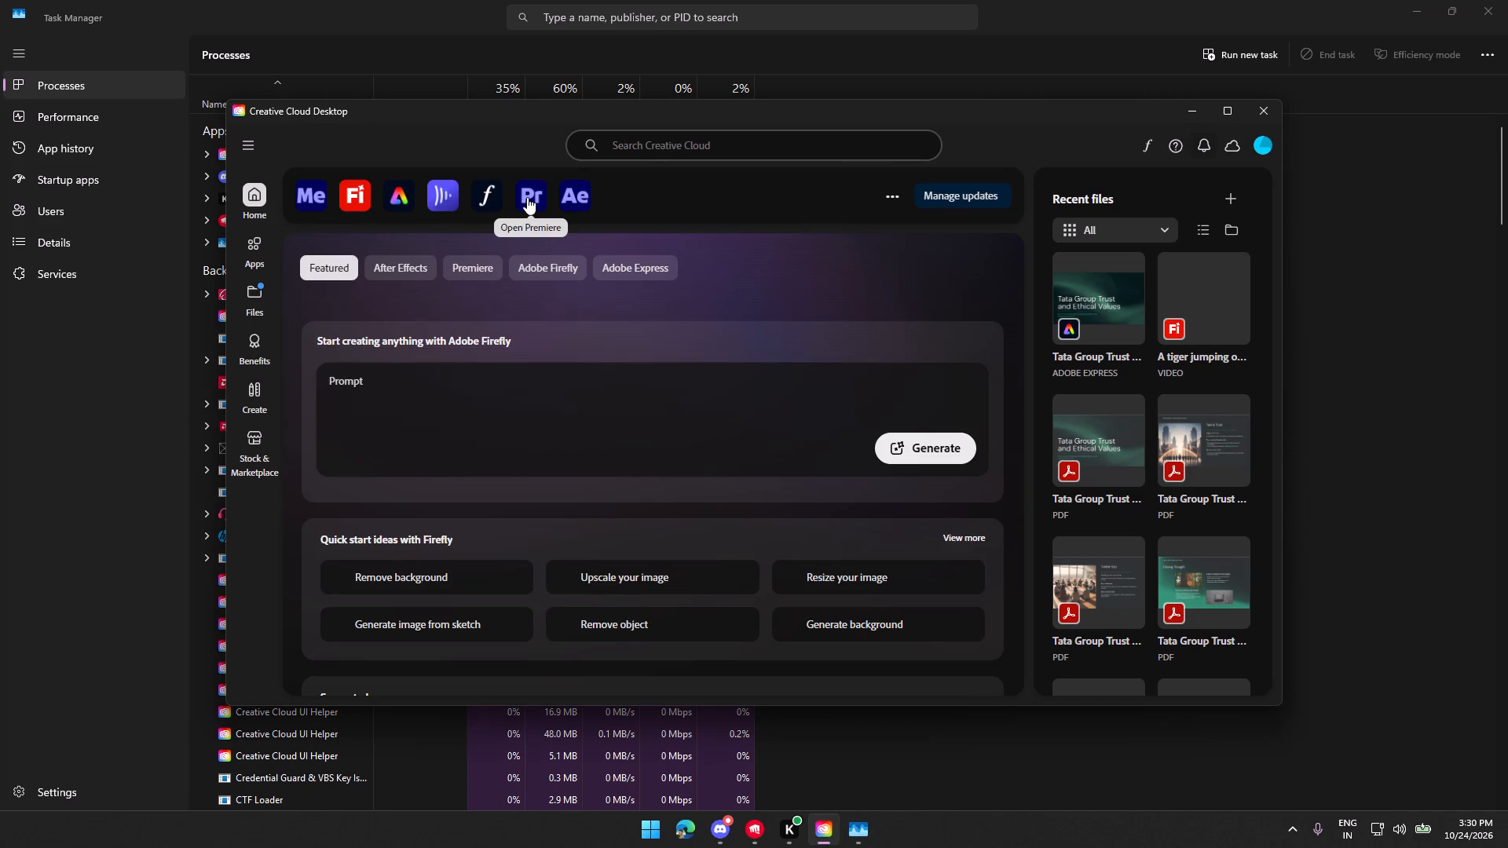
click(527, 196)
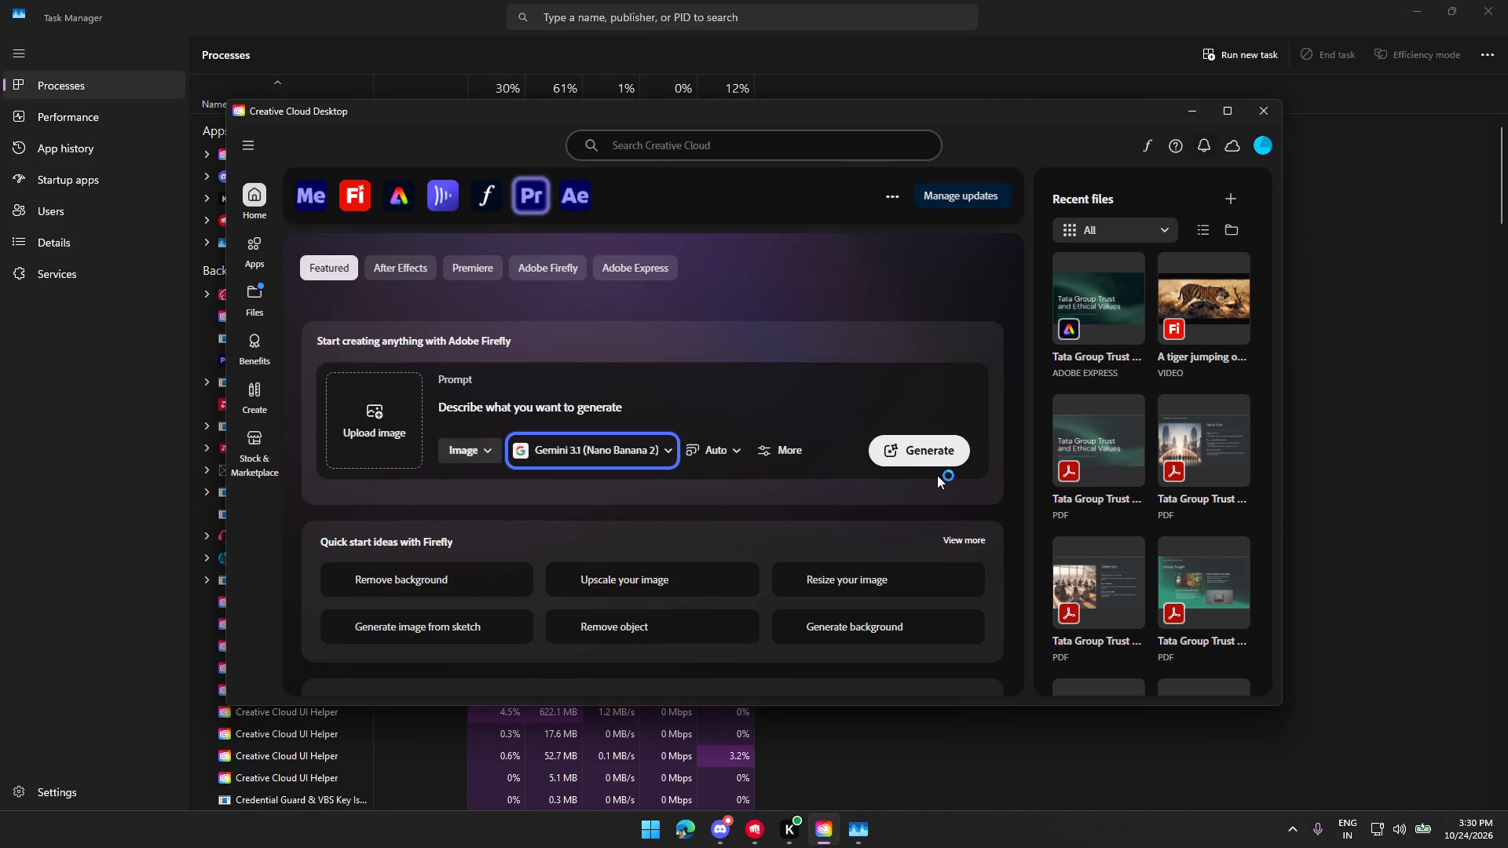
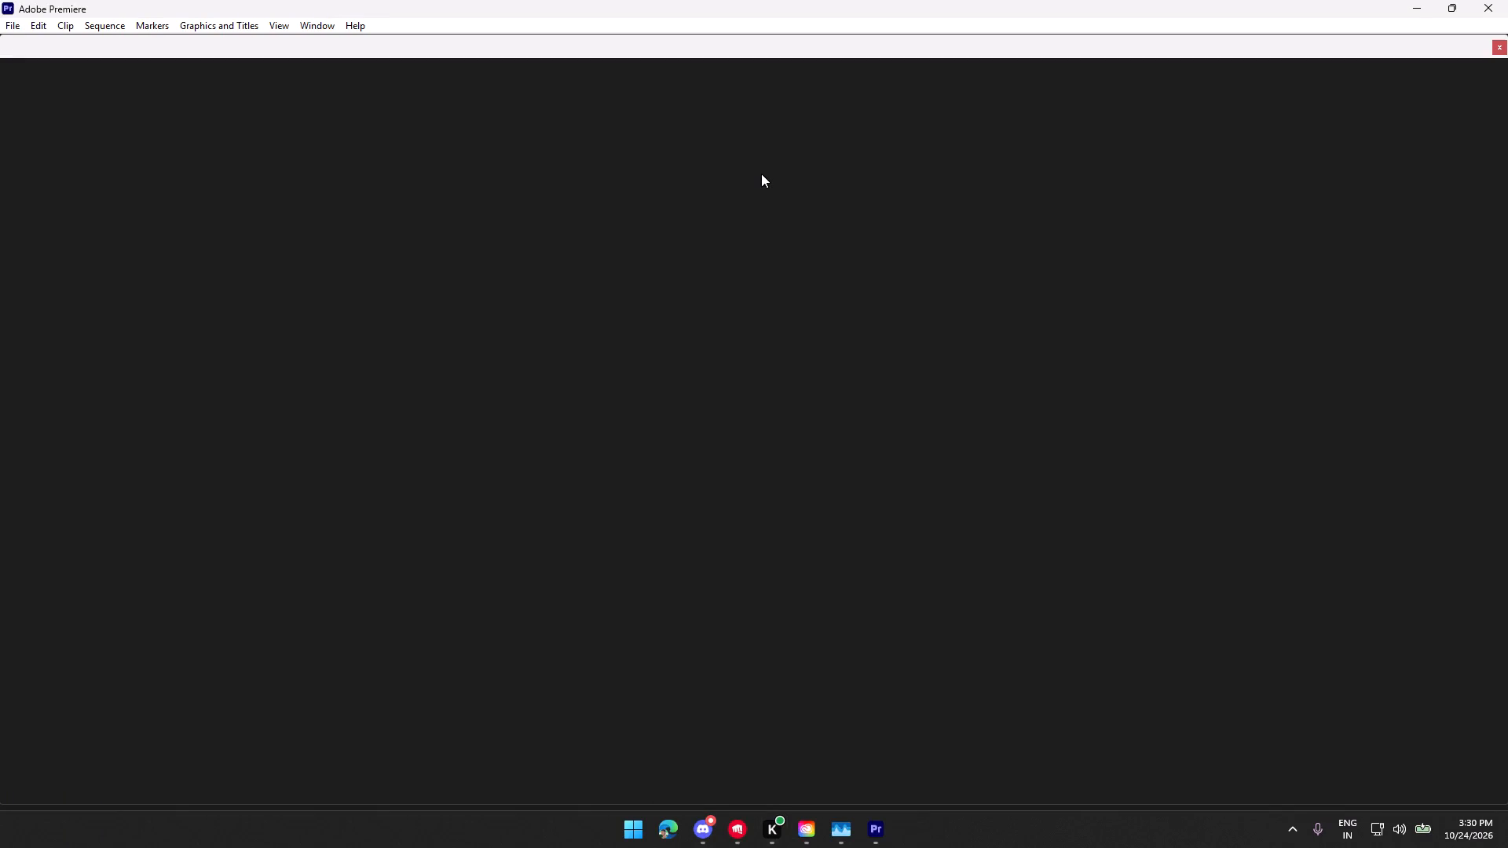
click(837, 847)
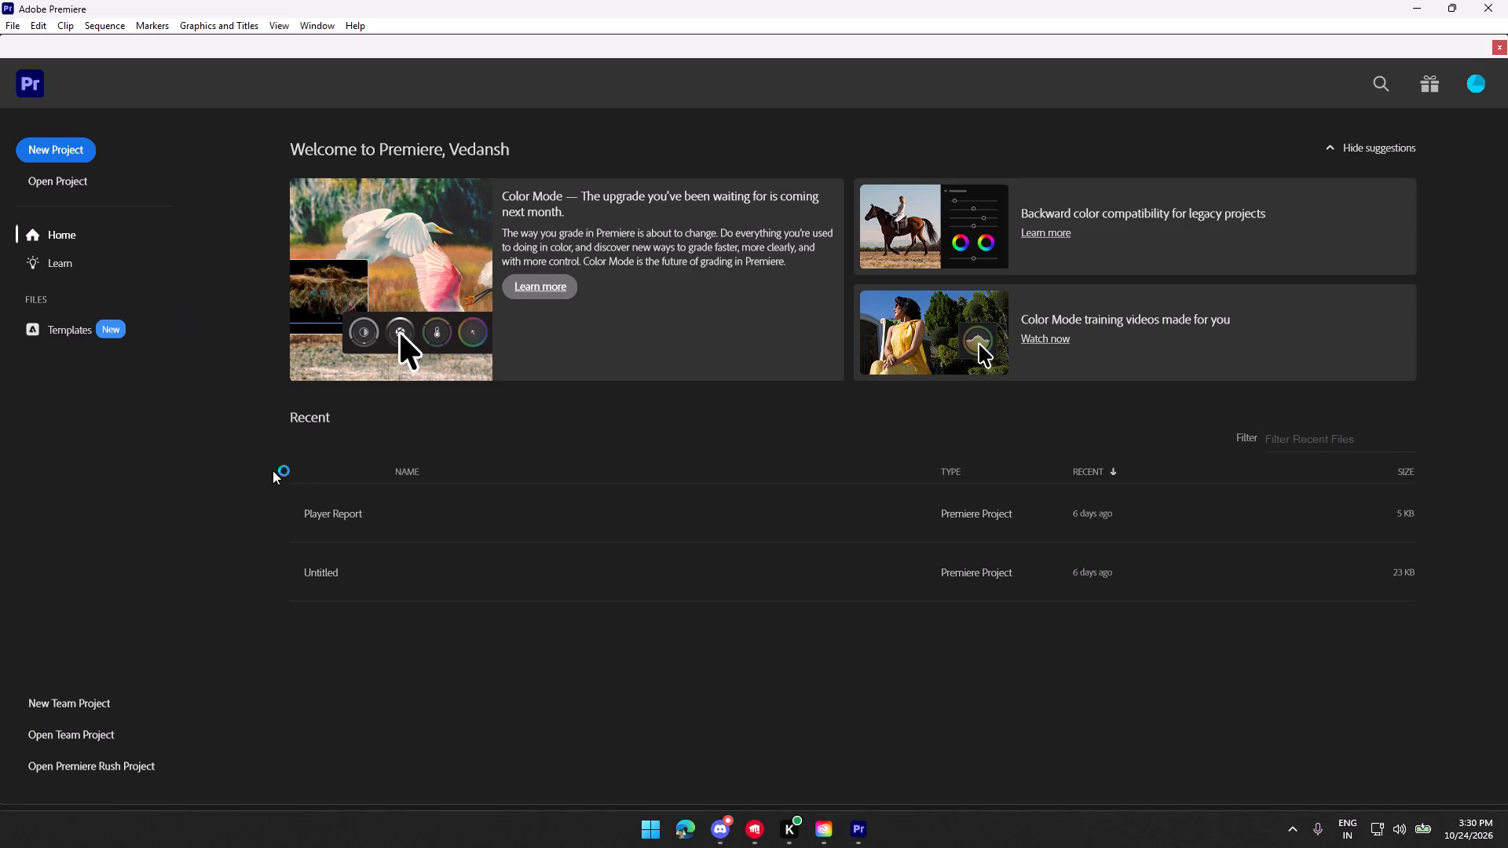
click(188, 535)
Find the Preimer Pro Projects folder on the MICKEY (D:) drive and open the Montage Manan Premiere project.
scroll(318, 375, down, 1)
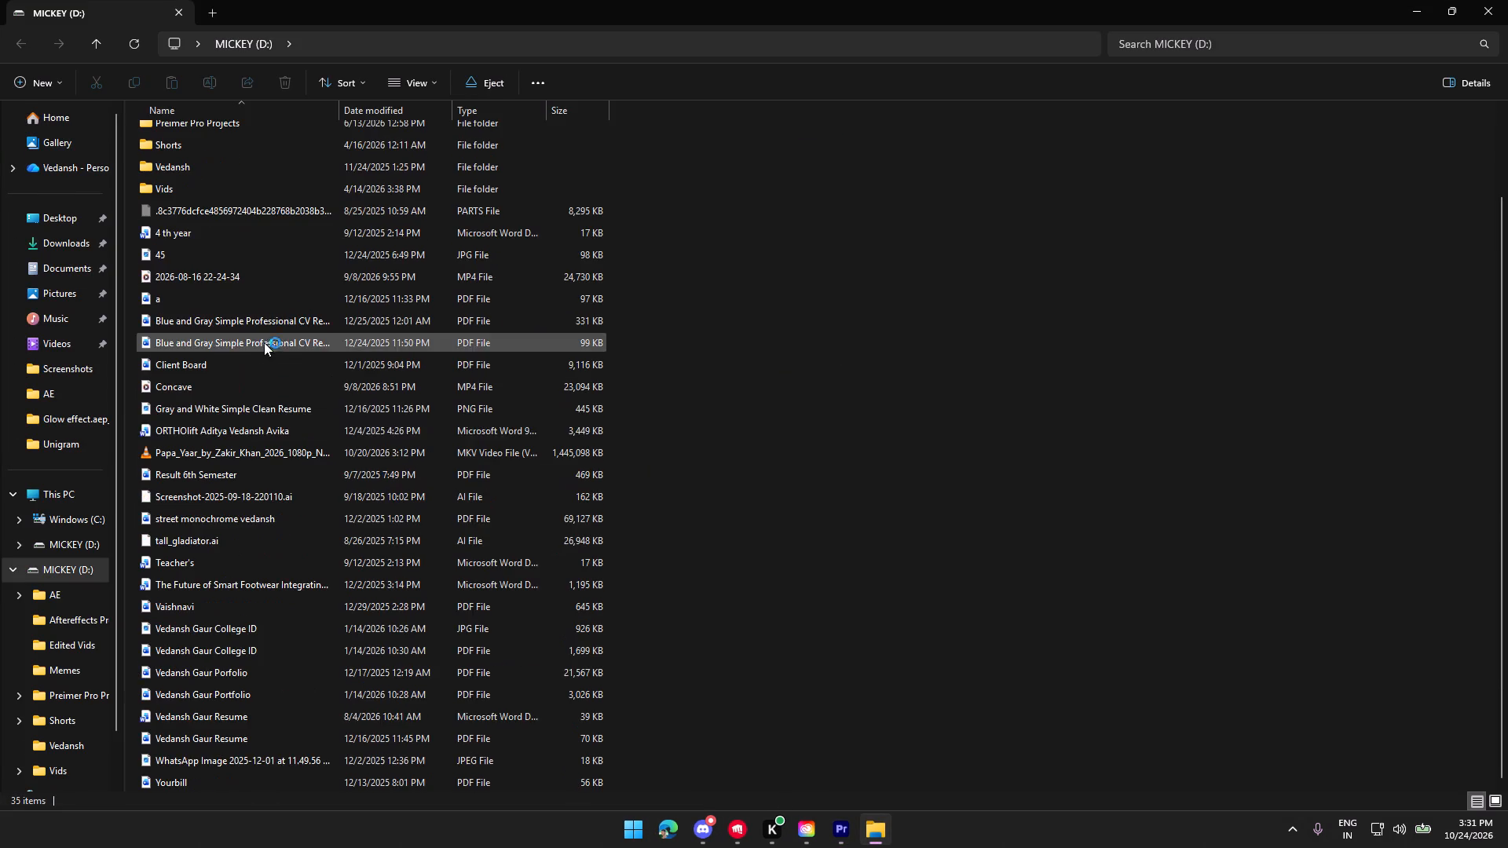
scroll(269, 472, up, 5)
scroll(266, 472, down, 1)
scroll(266, 470, up, 2)
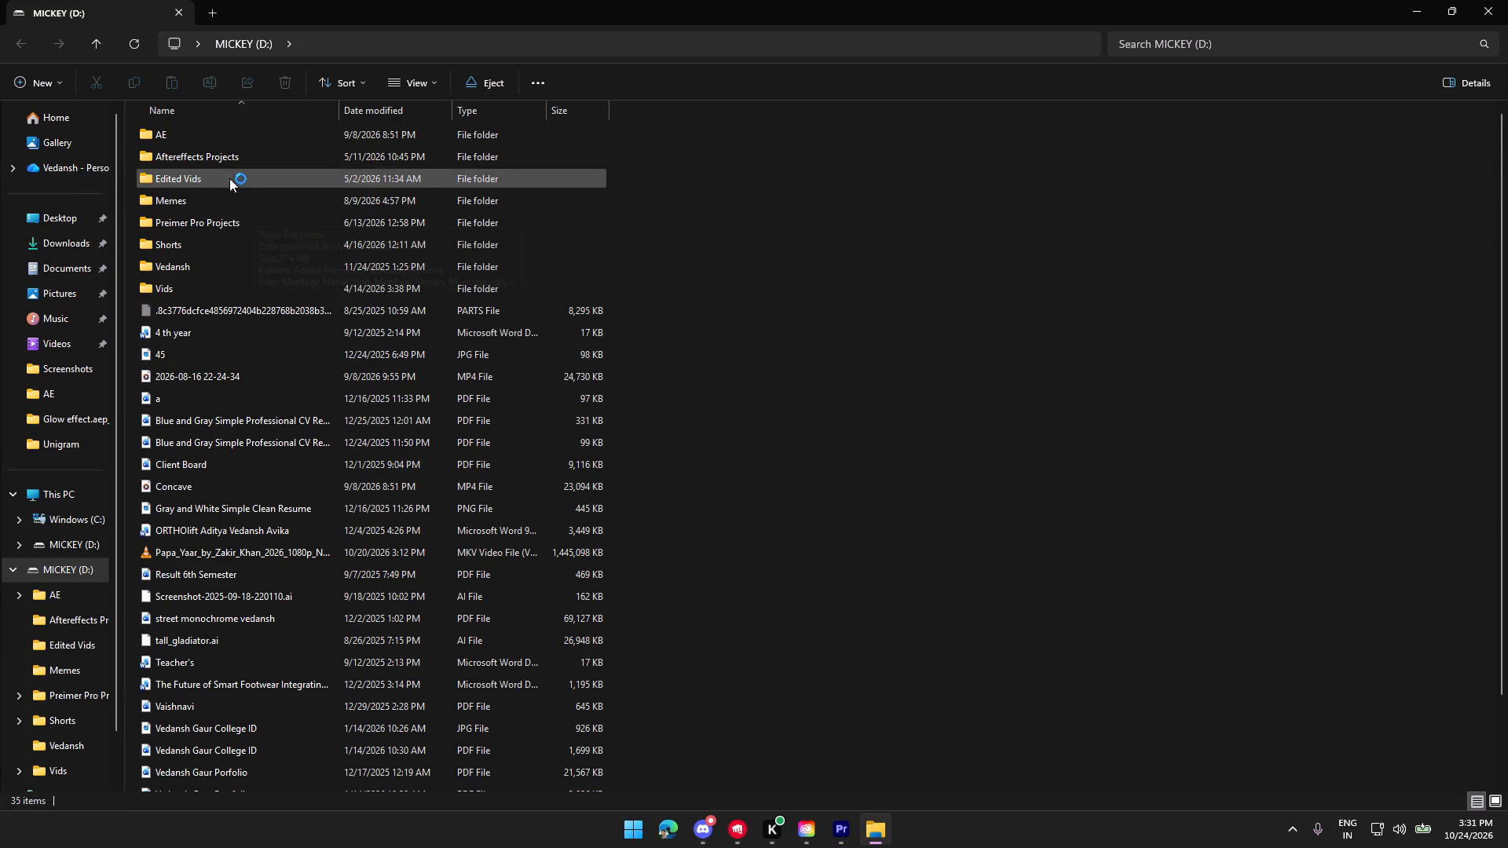
double_click(226, 170)
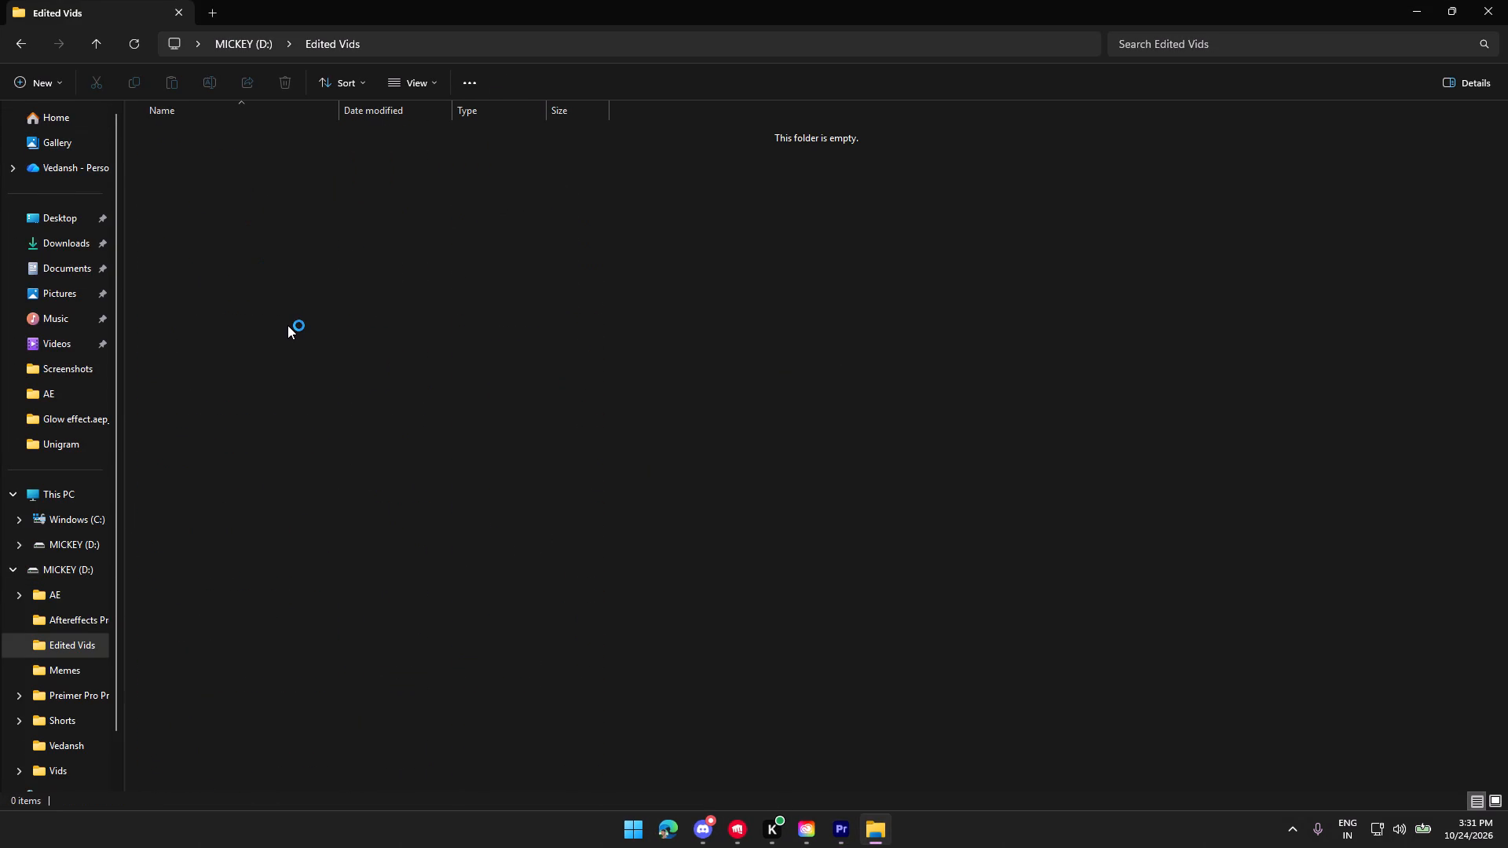
click(16, 47)
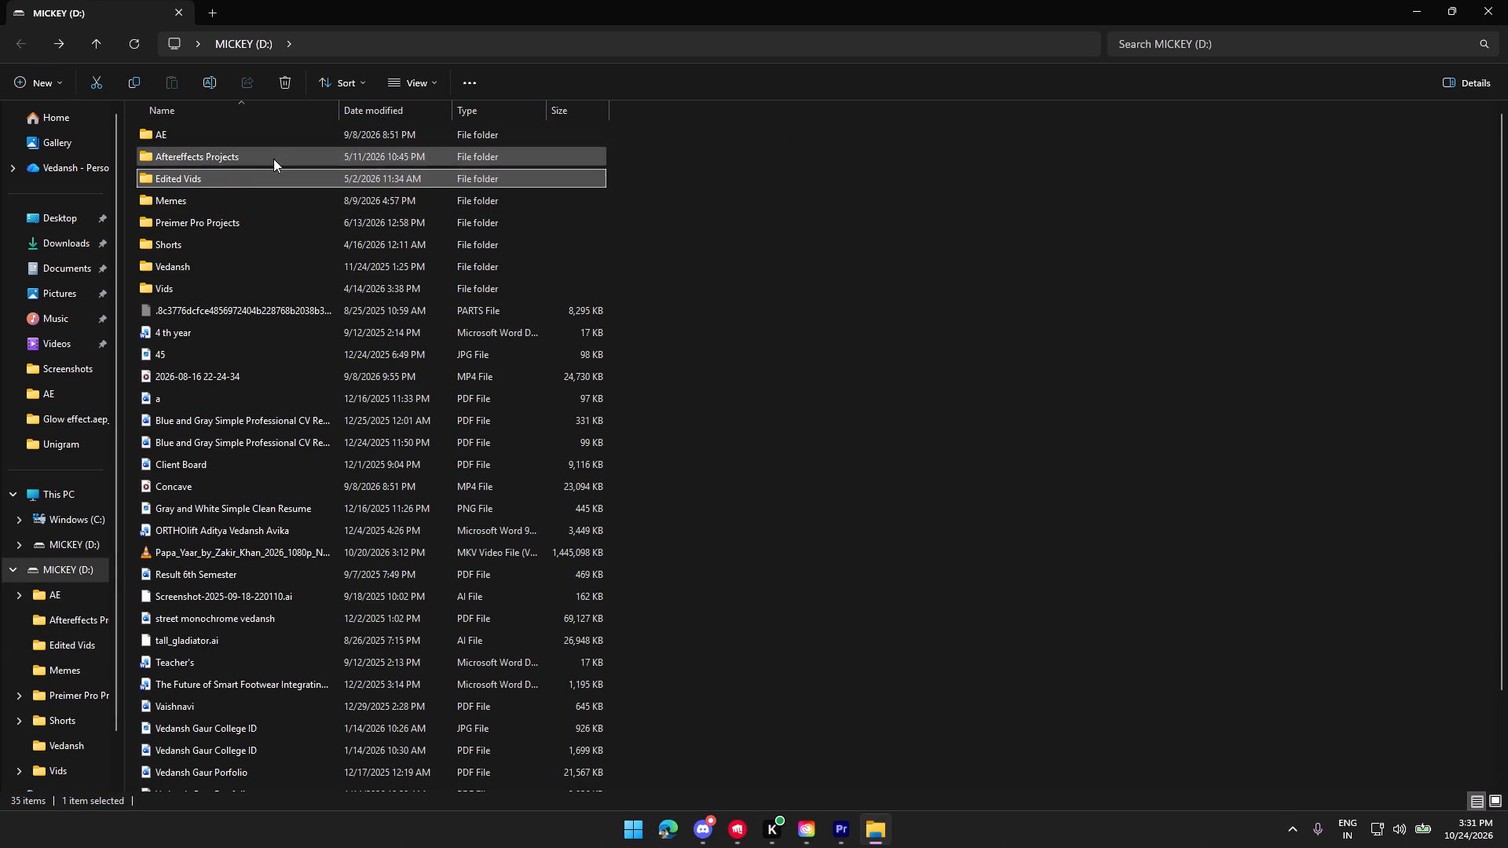
double_click(240, 215)
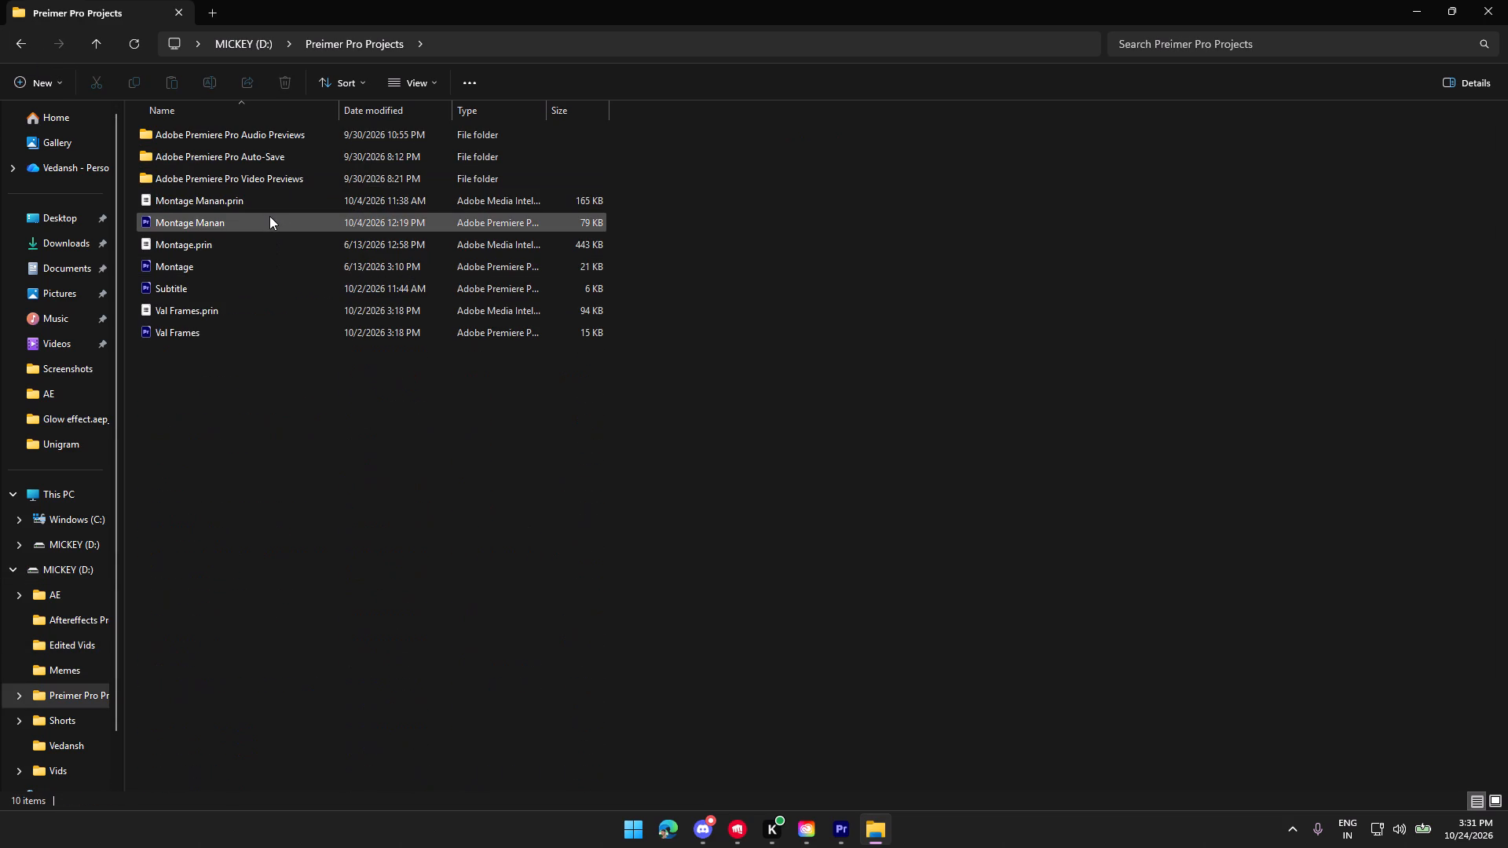
double_click(269, 216)
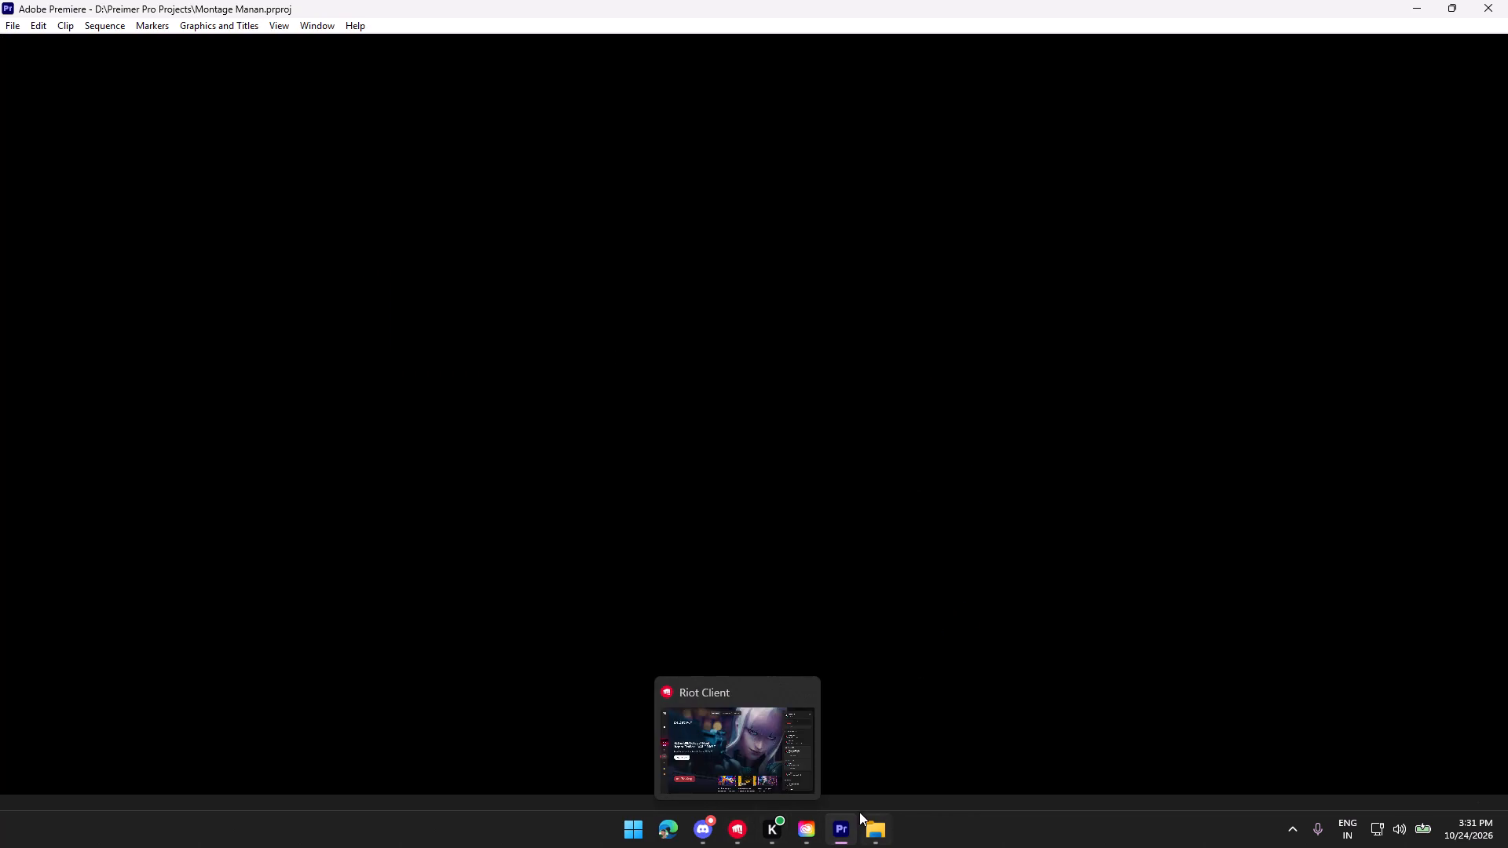
Close the Riot Client window while the Premiere project loads.
click(796, 689)
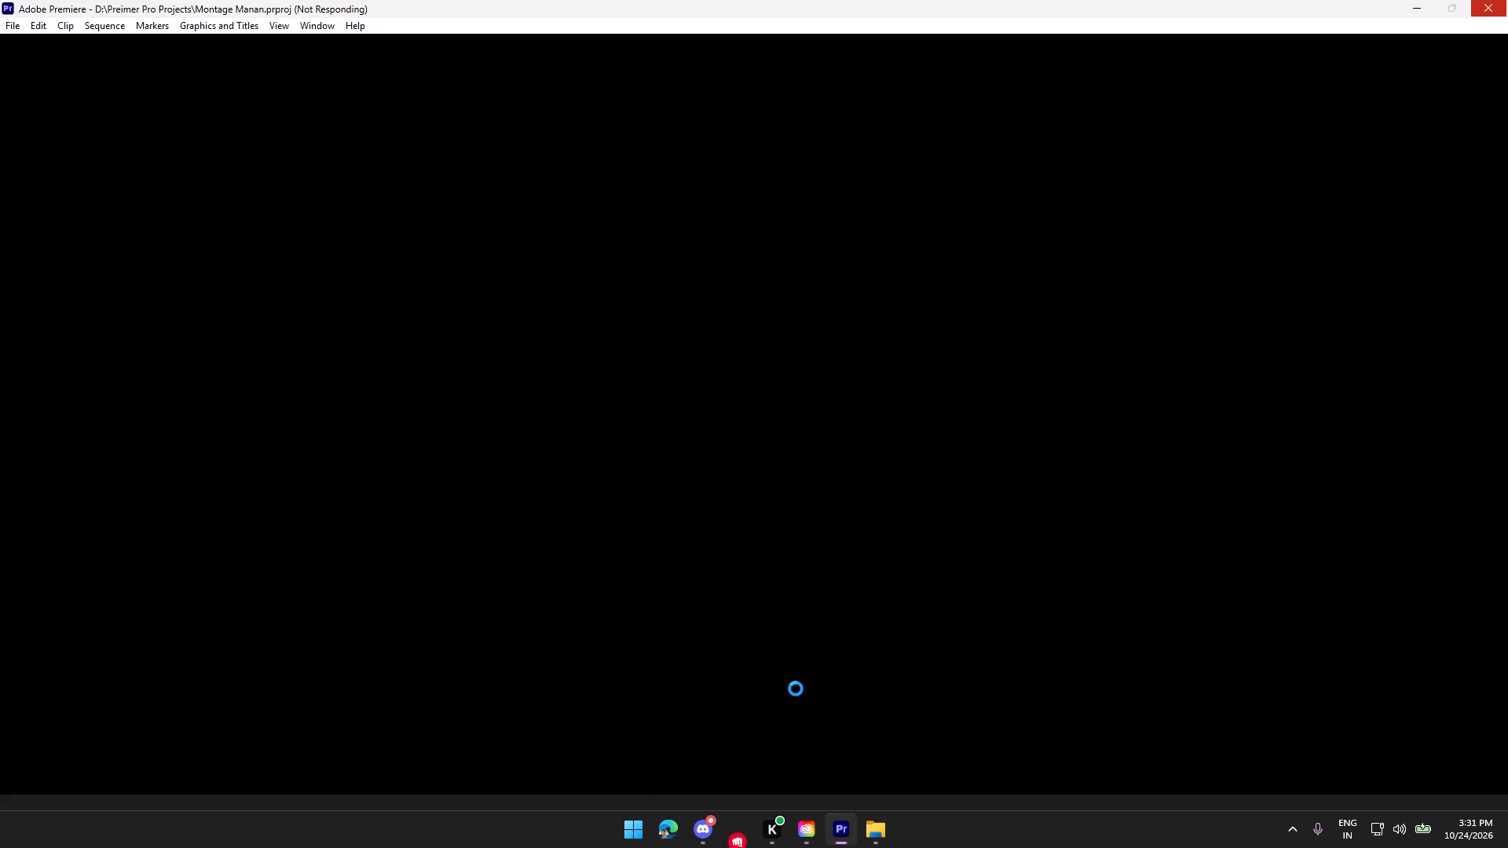
Try to exit Riot Vanguard from the background apps in the system tray.
click(1294, 835)
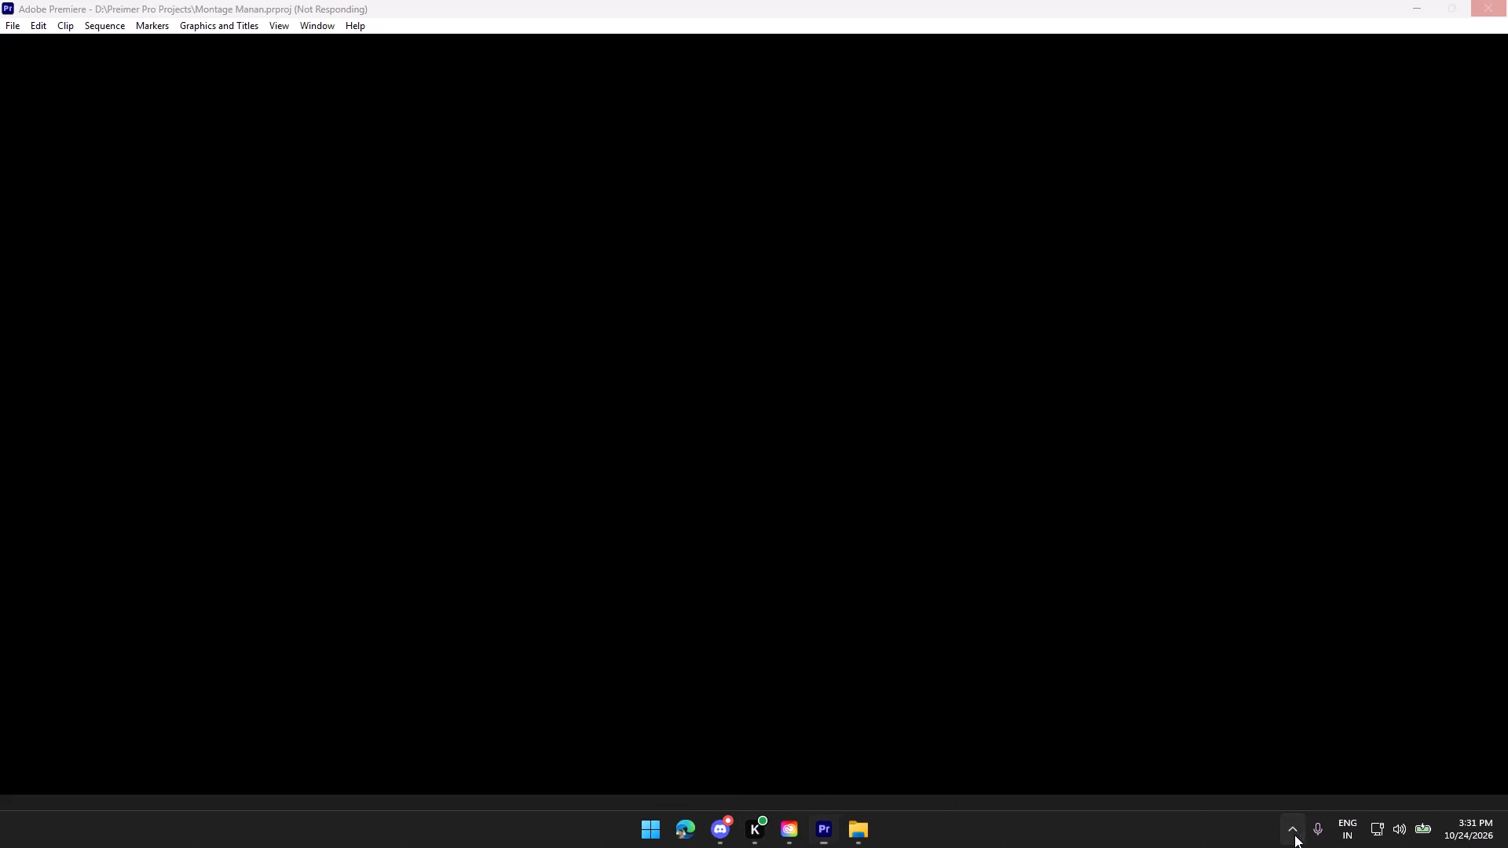
right_click(1234, 788)
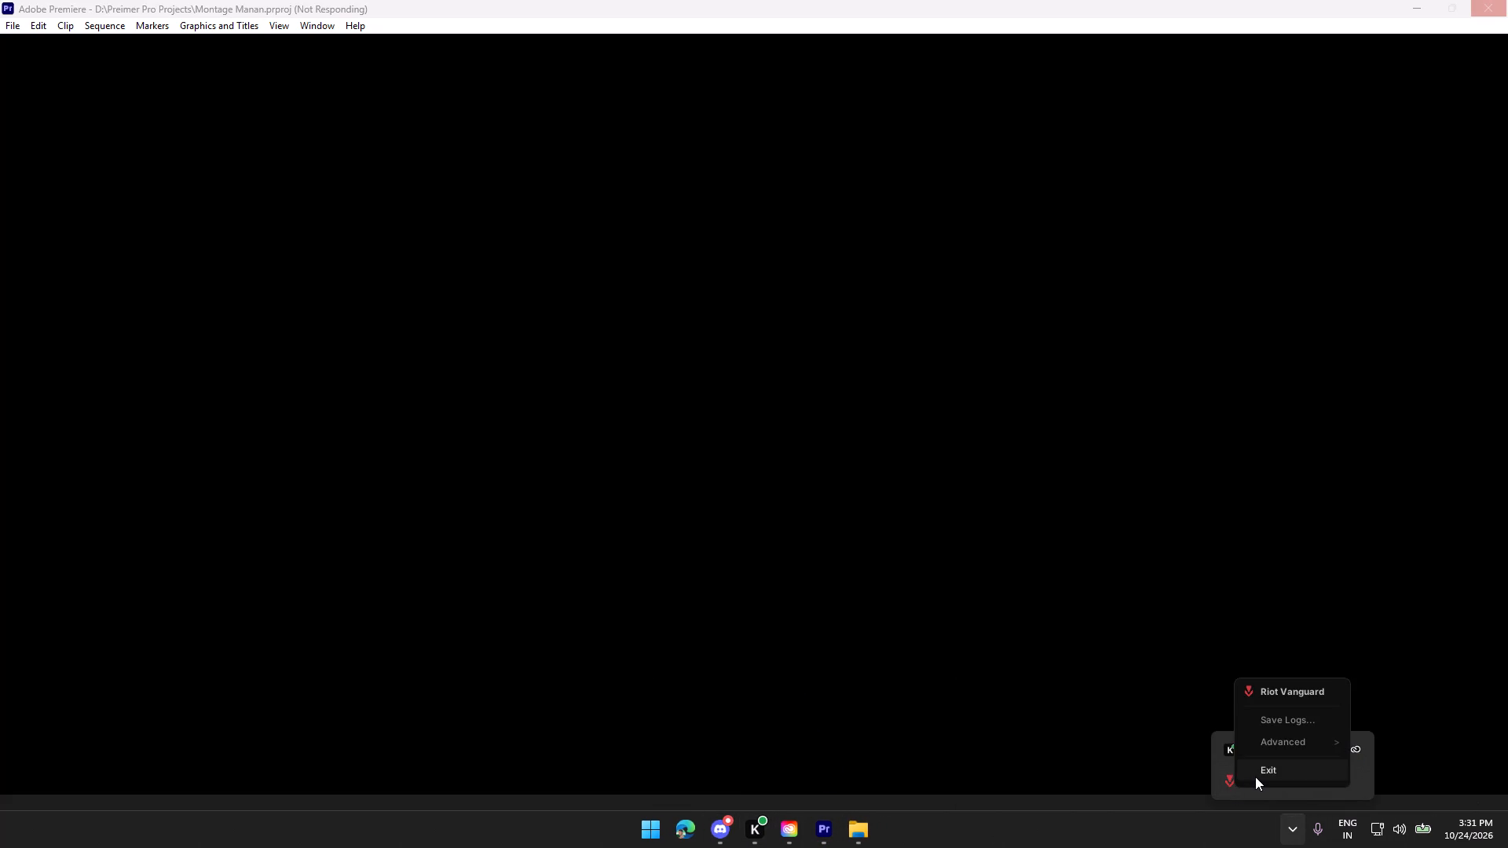
click(1345, 783)
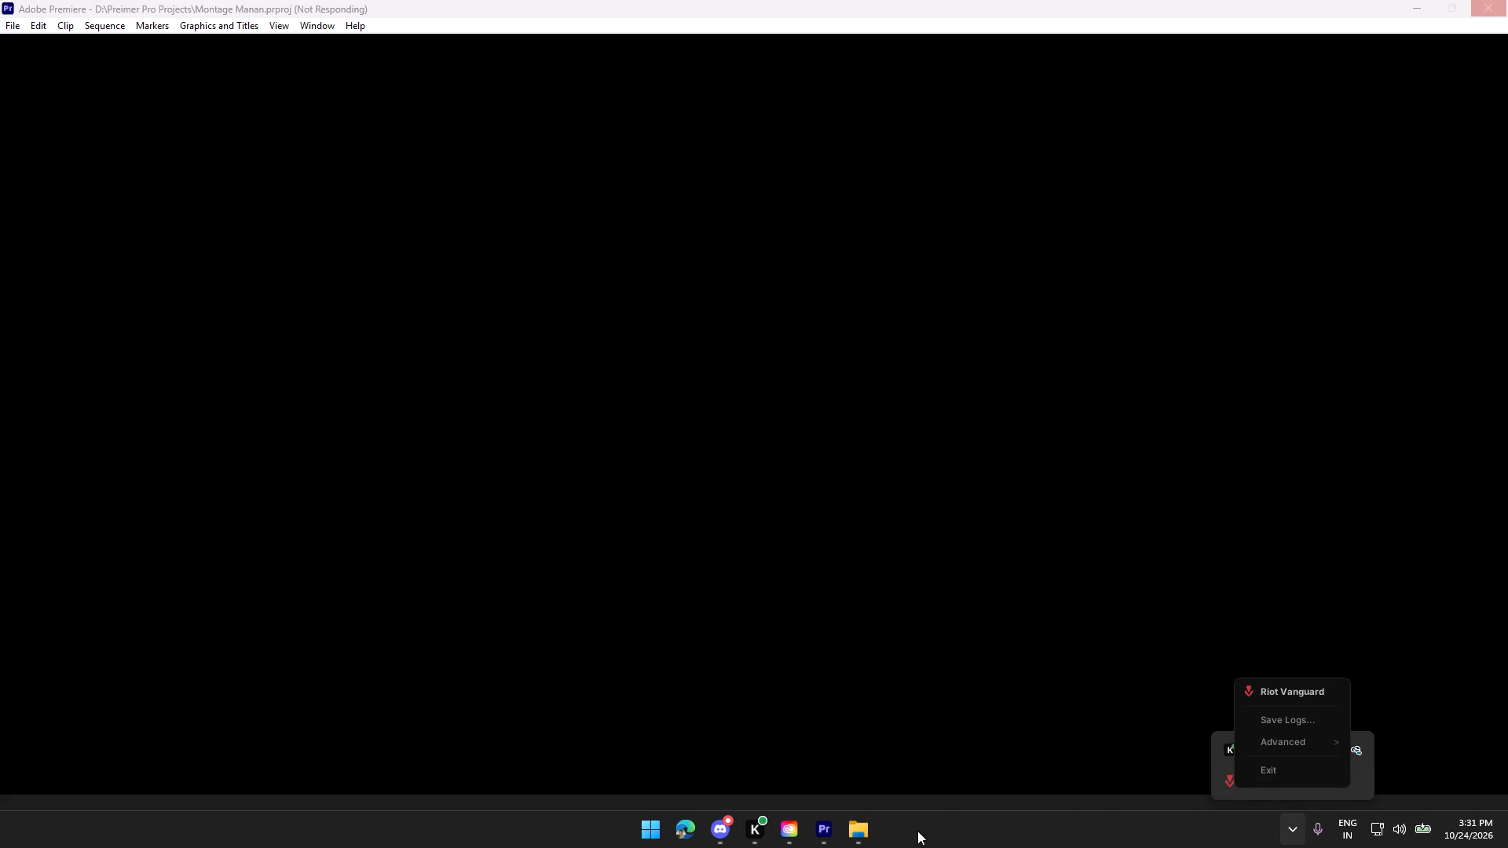
click(918, 831)
click(1280, 834)
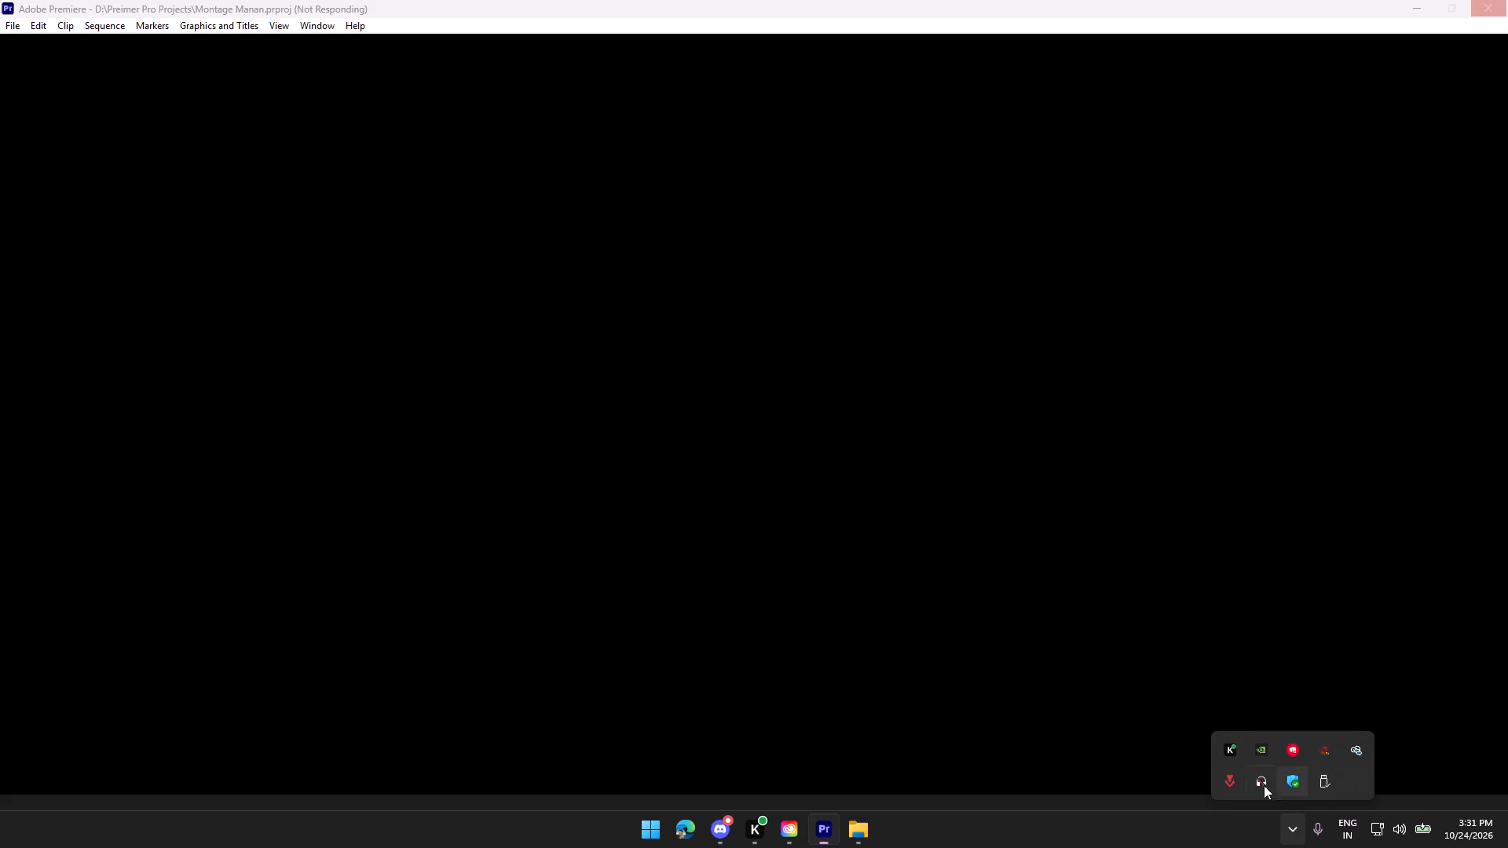
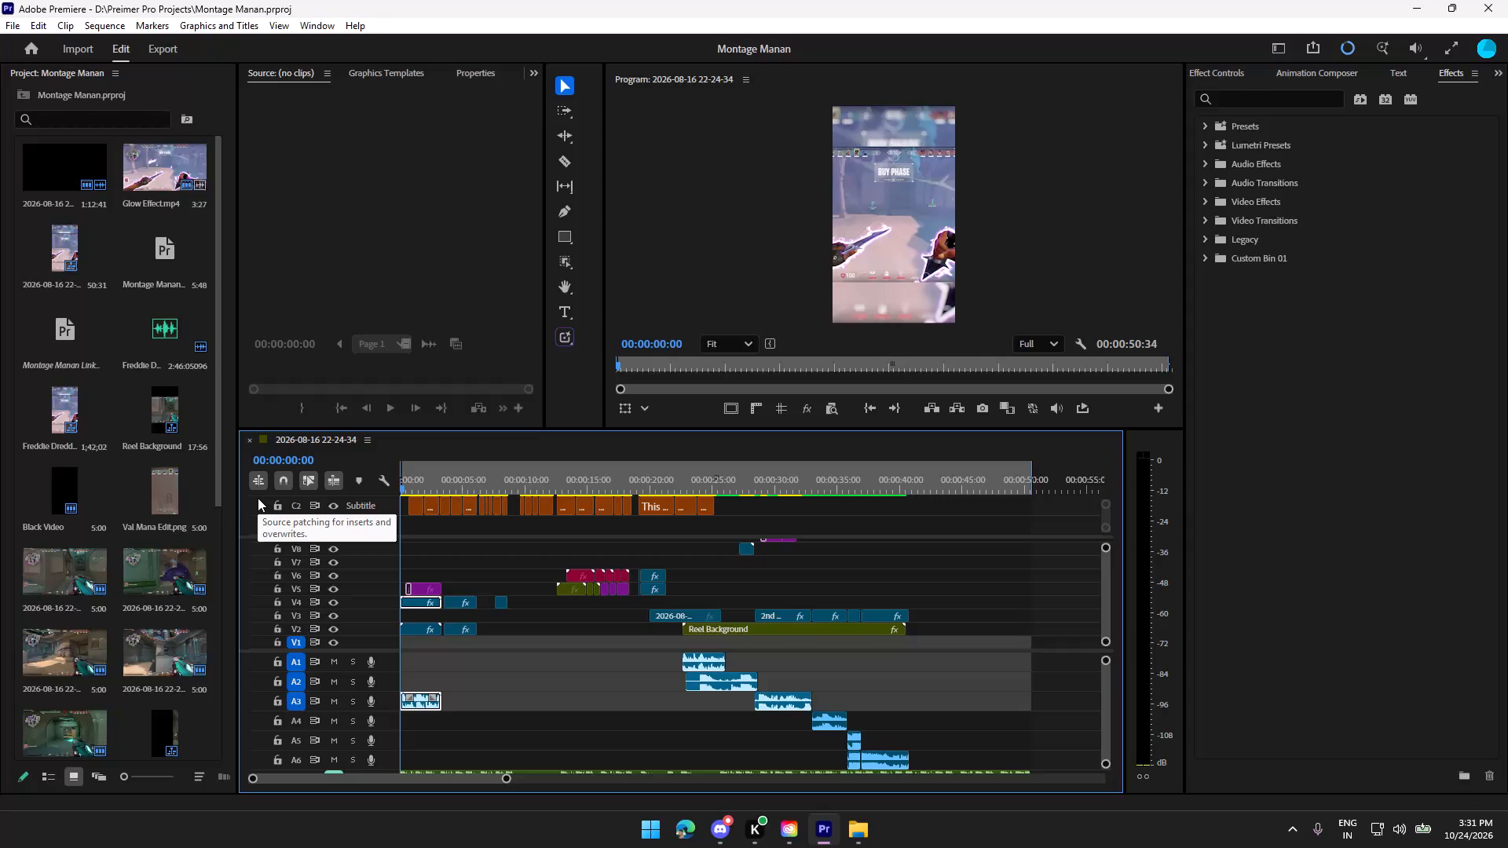
key(shift+Return)
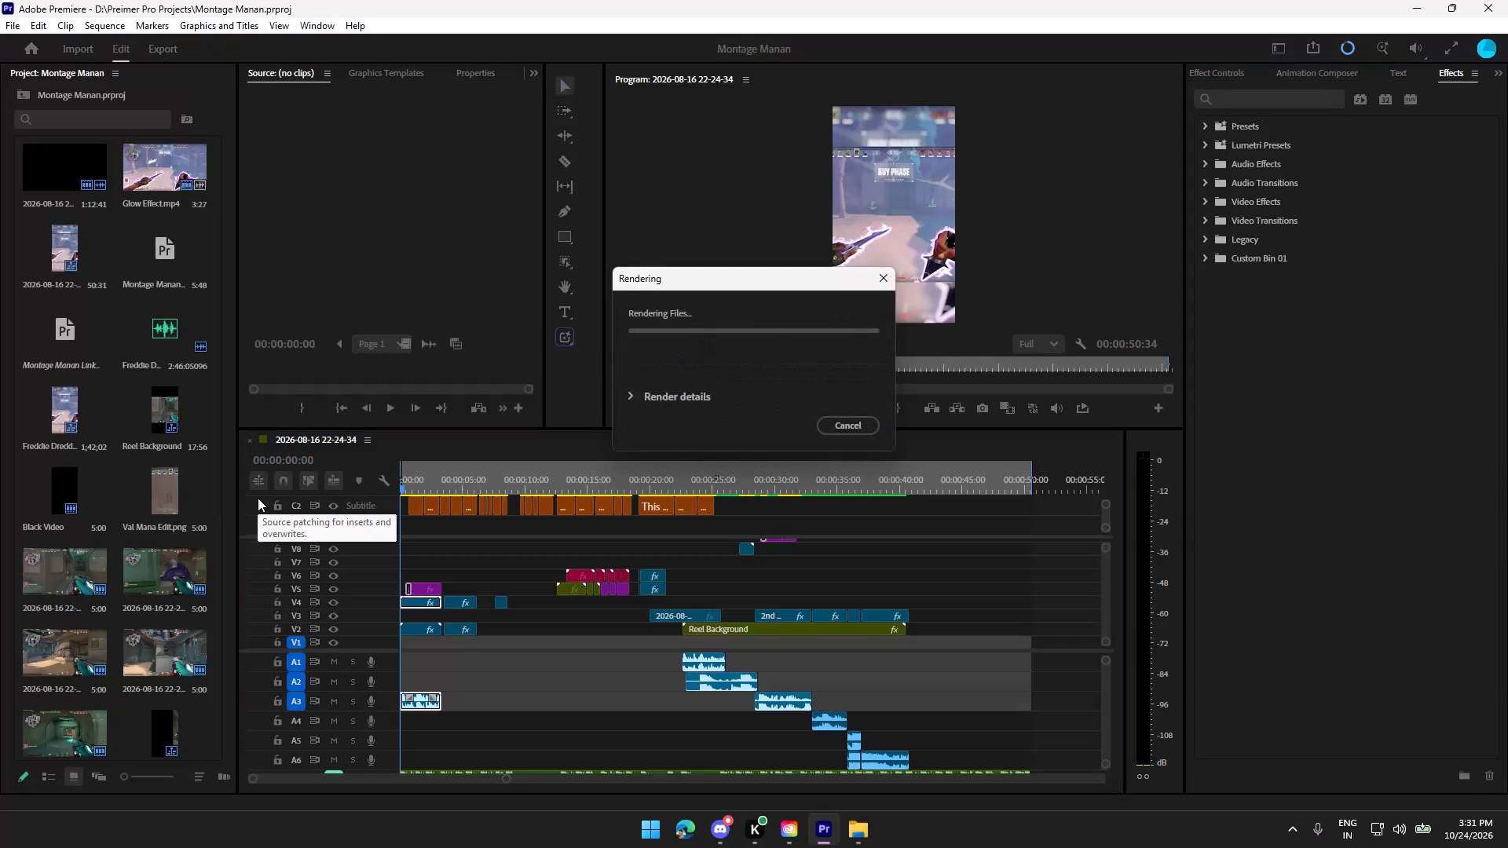
click(635, 392)
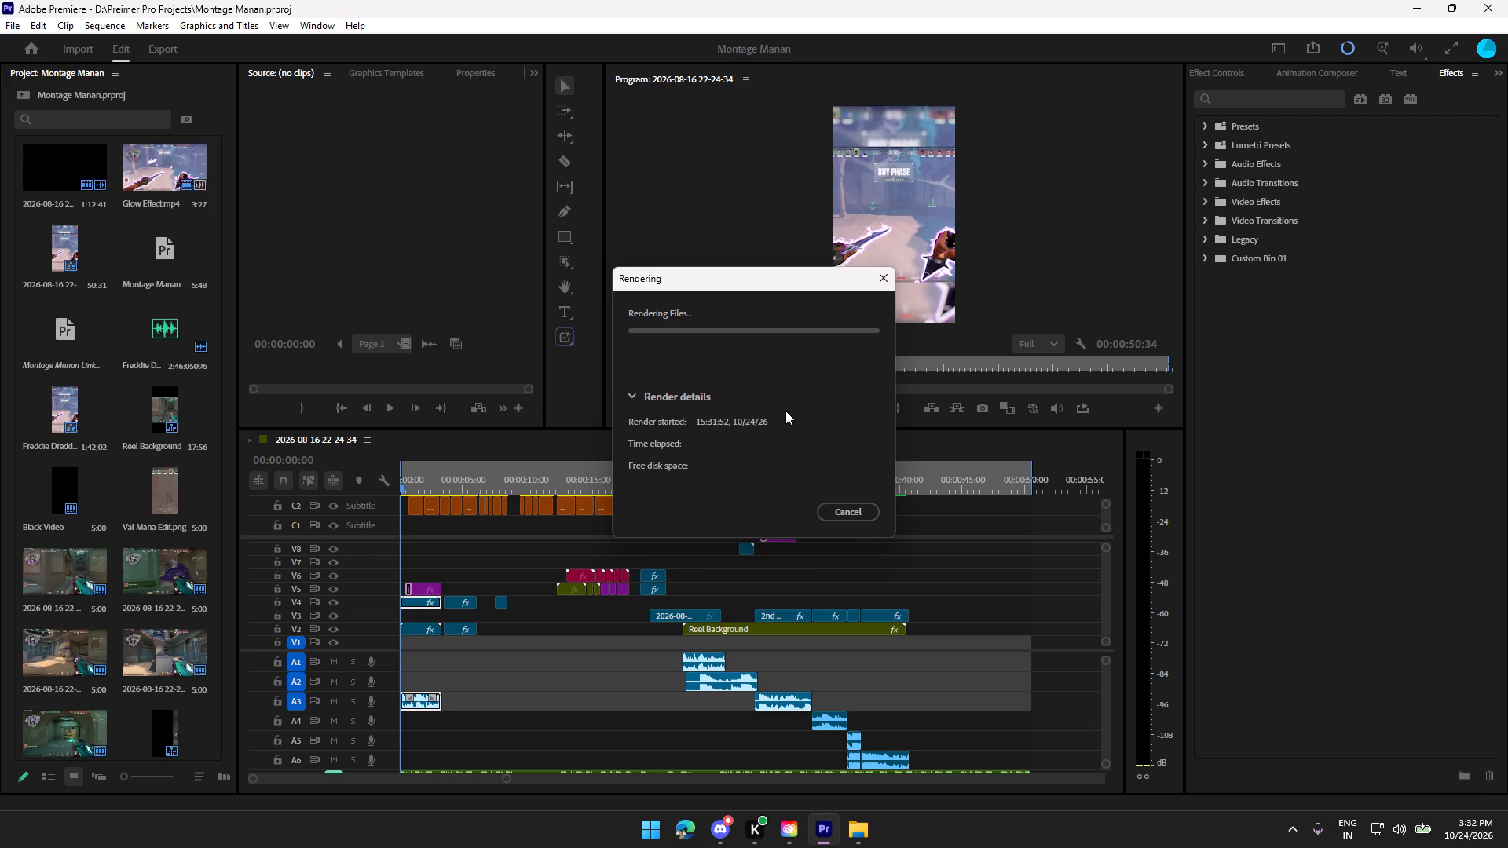
Switch to Microsoft Edge, go to Udemy and open the Advanced Rotoscoping lecture of the Premiere Pro Megacourse.
click(684, 830)
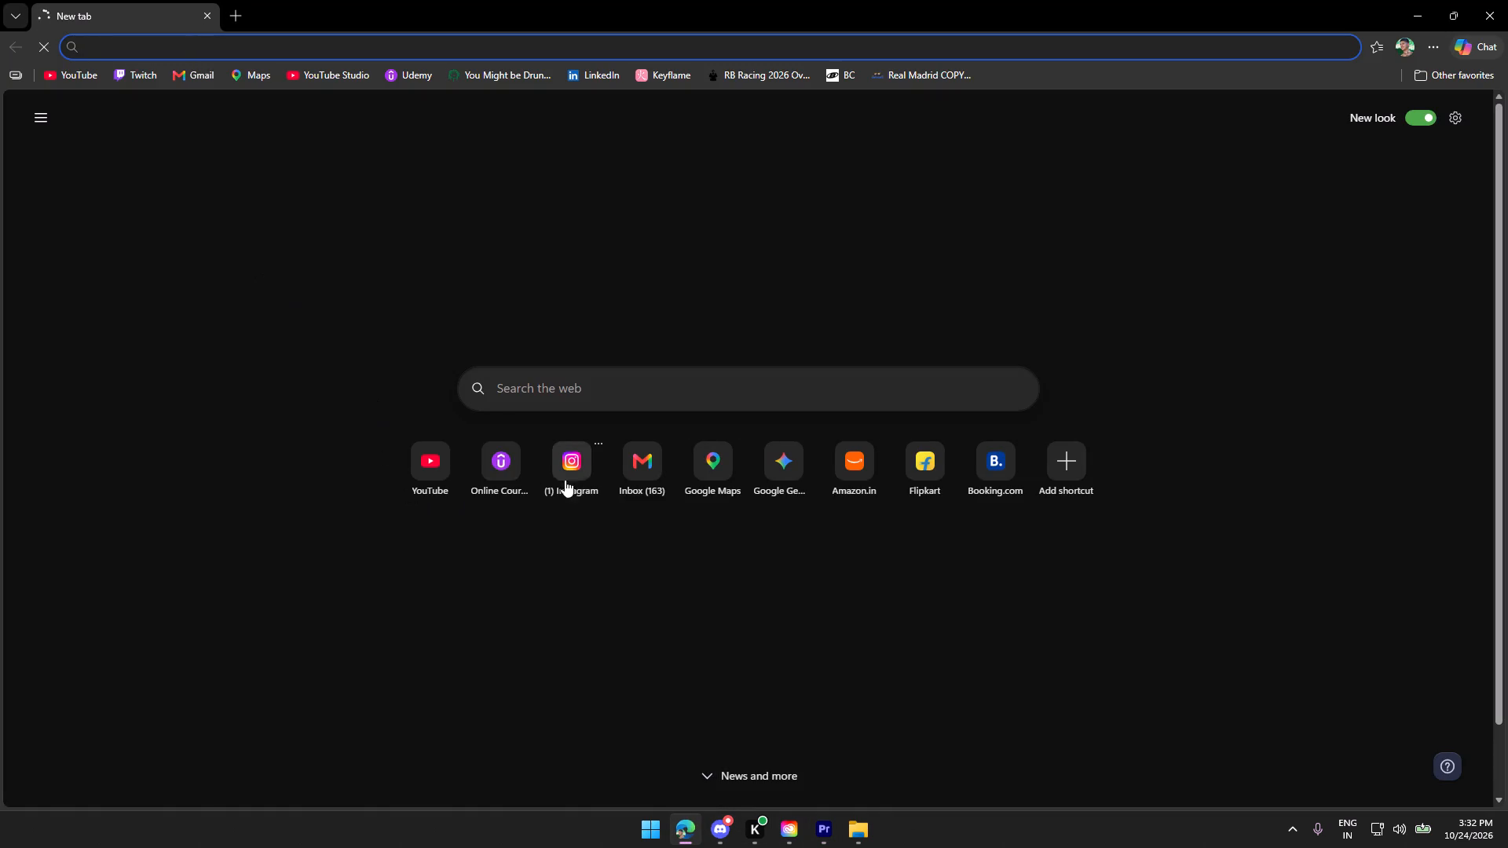
click(433, 480)
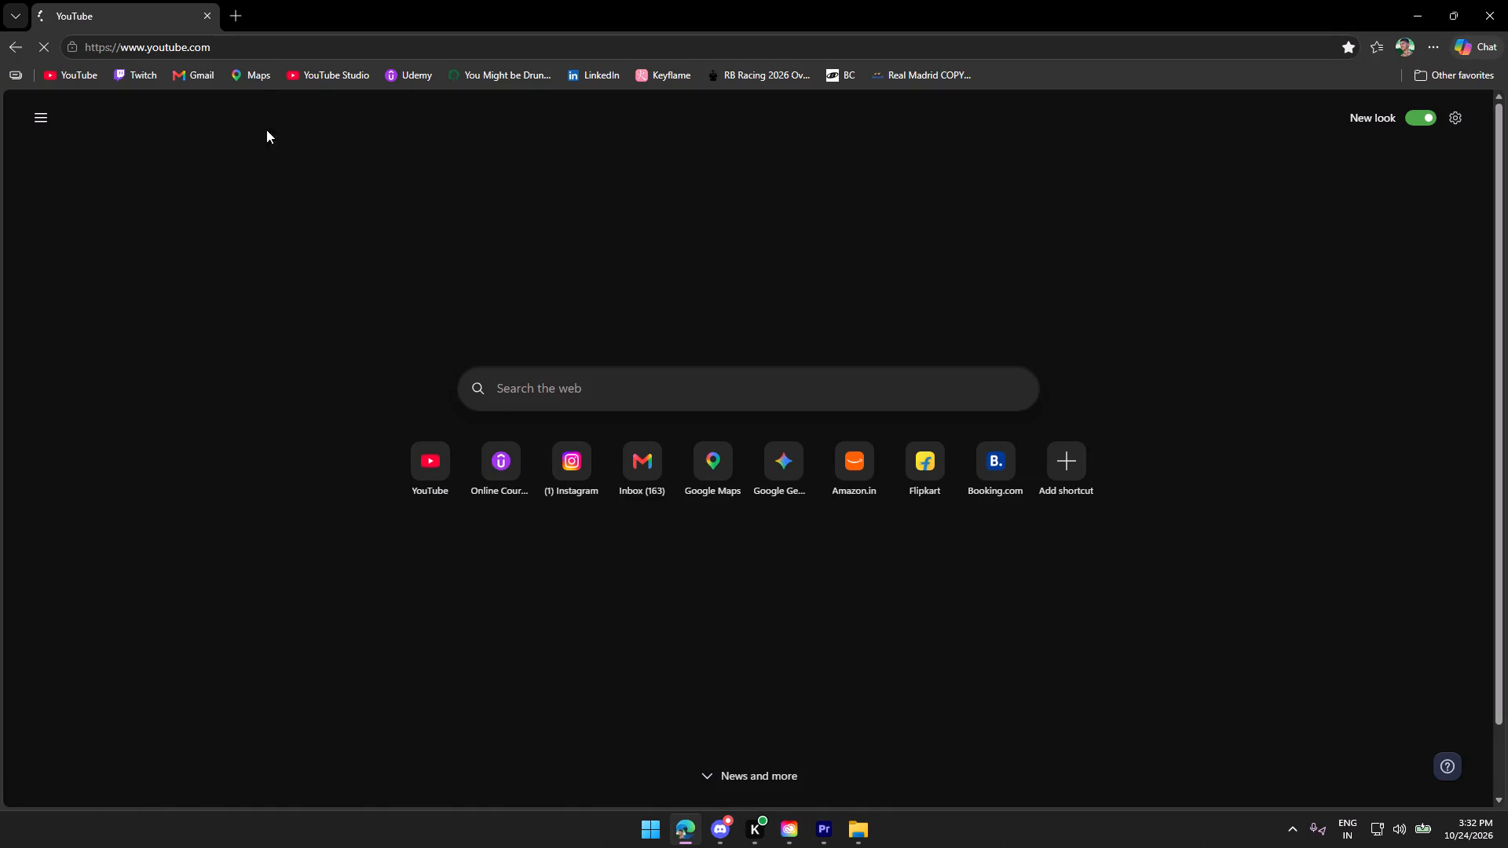
click(402, 65)
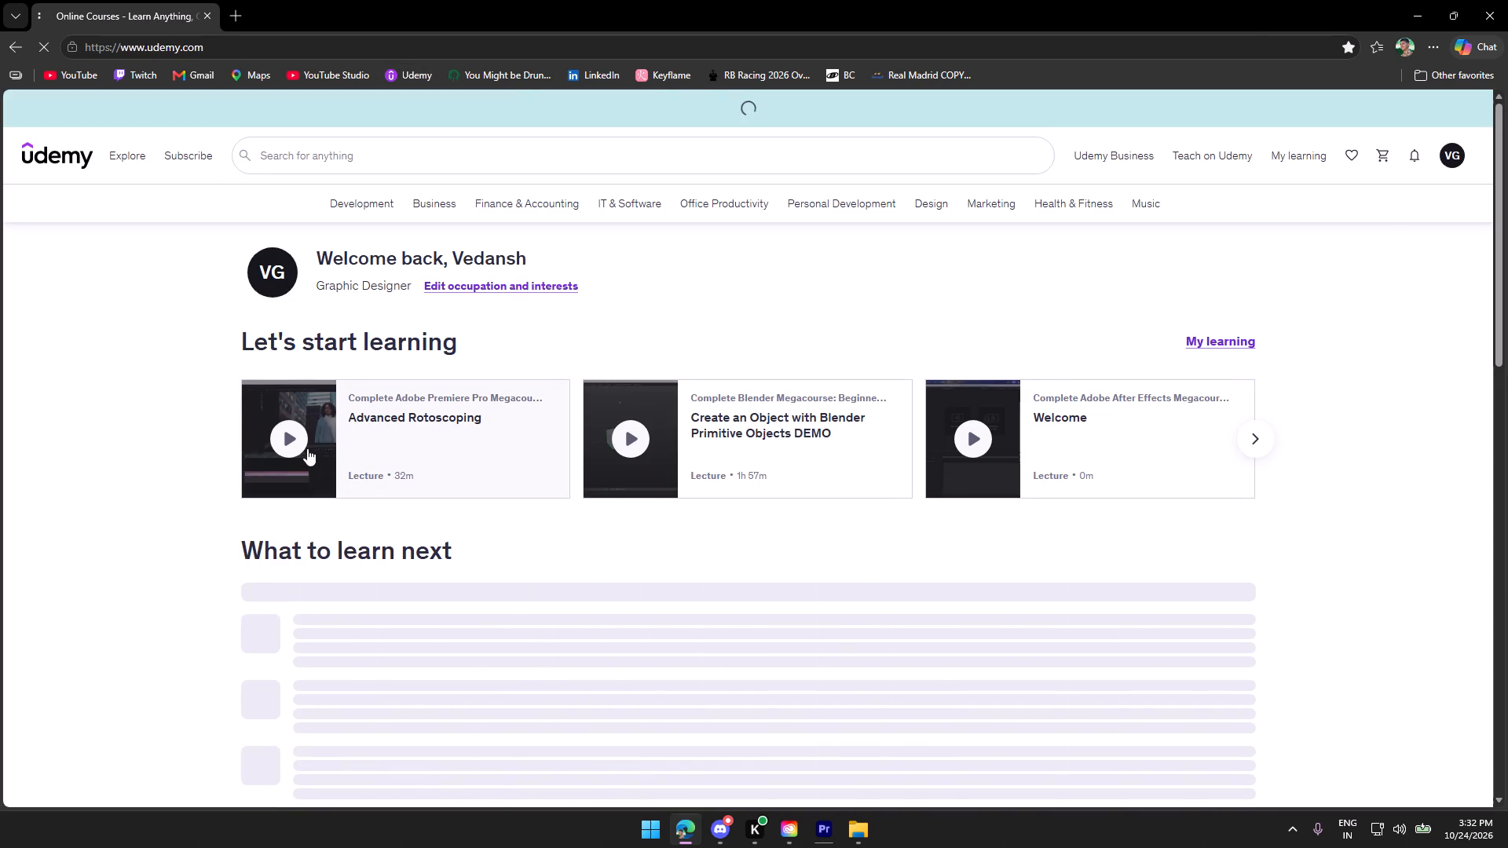
click(298, 448)
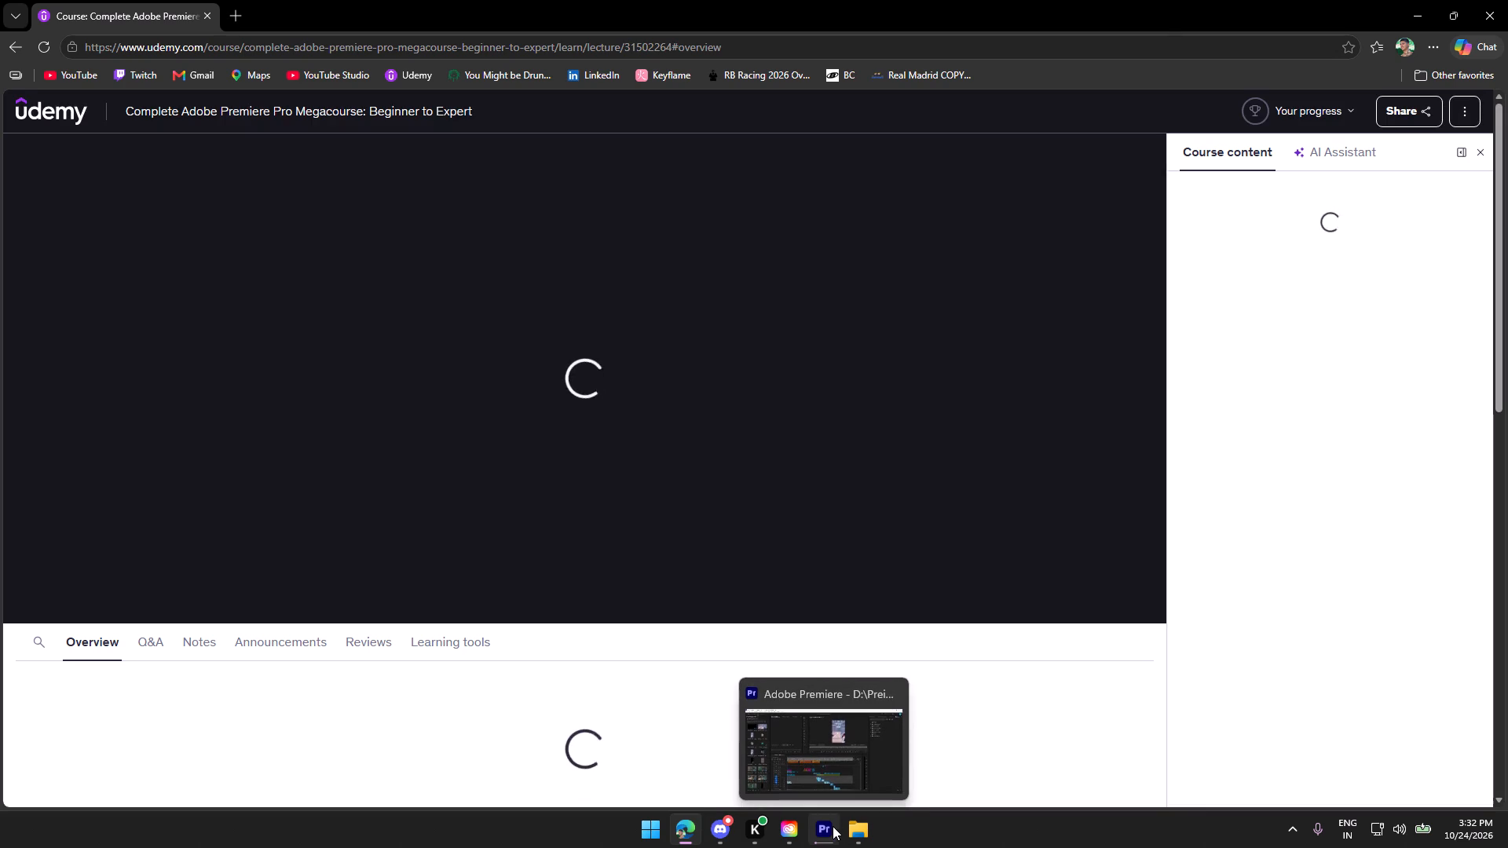
Check the preview render's progress in Adobe Premiere, returning to the Udemy lecture in Microsoft Edge.
click(833, 826)
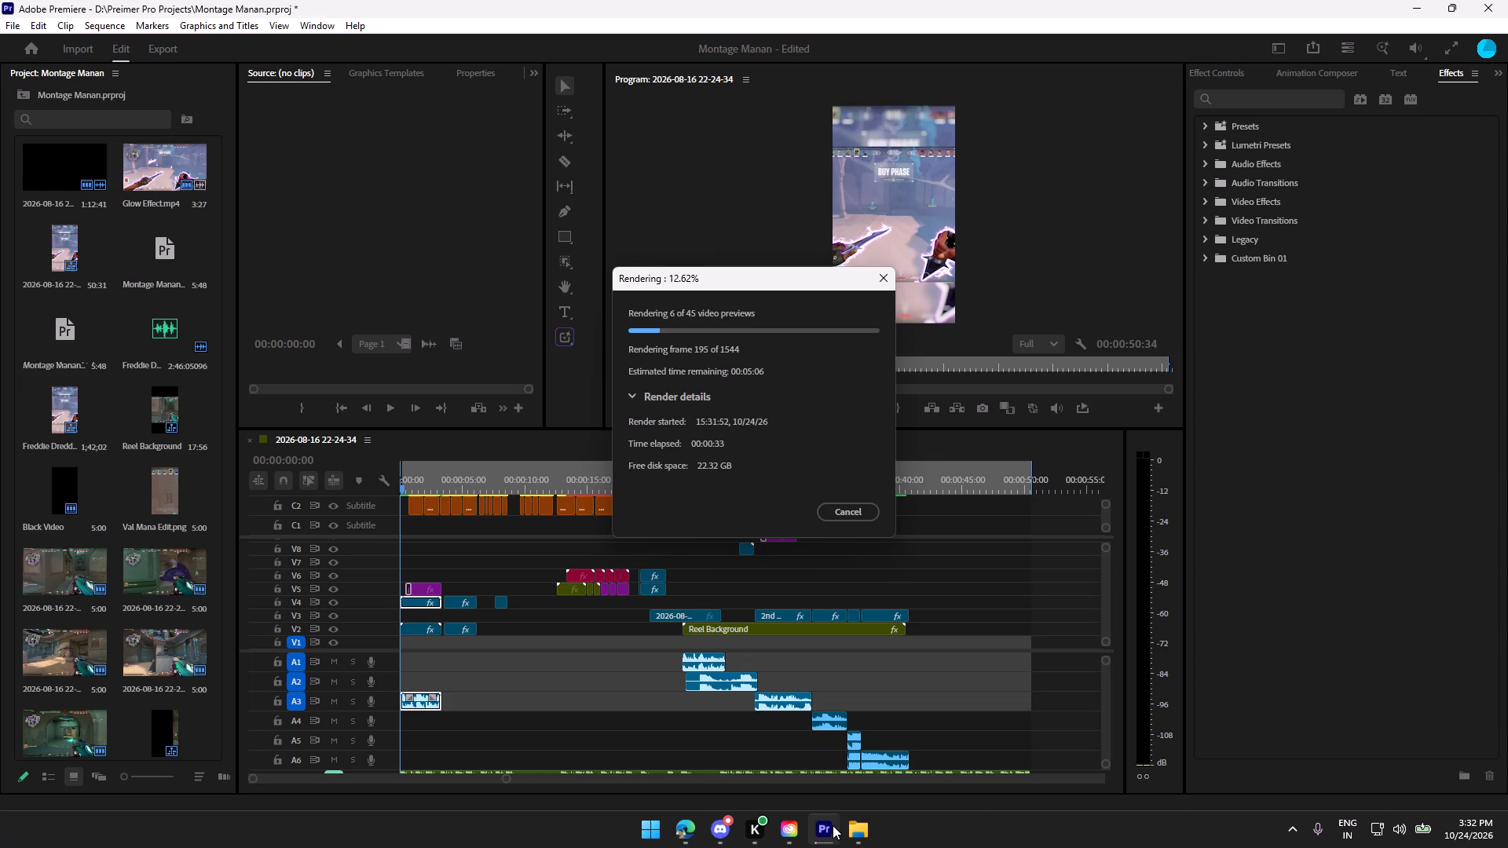
click(833, 825)
click(827, 824)
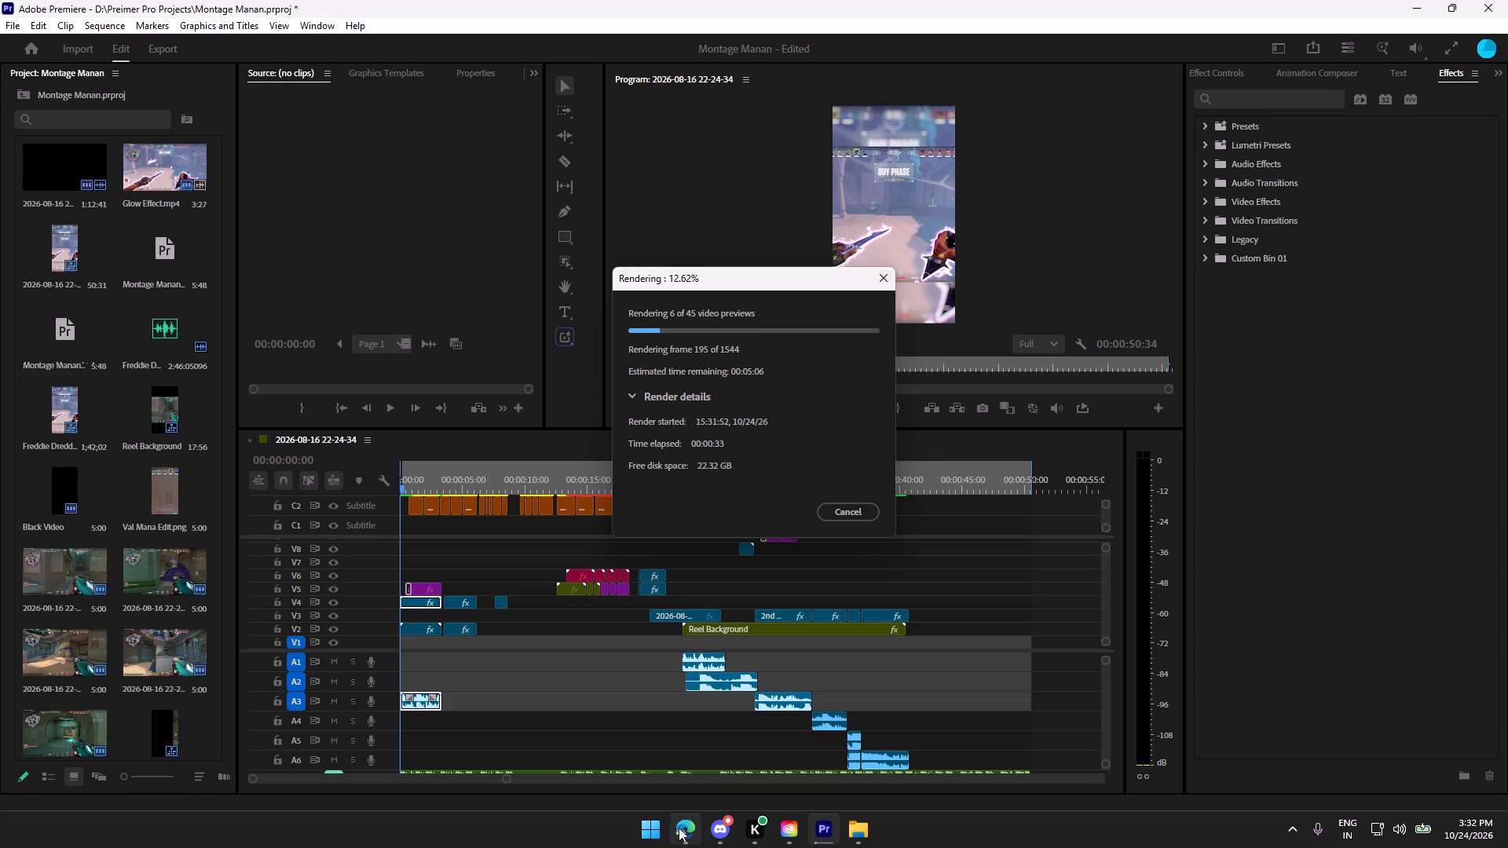
click(679, 828)
click(577, 383)
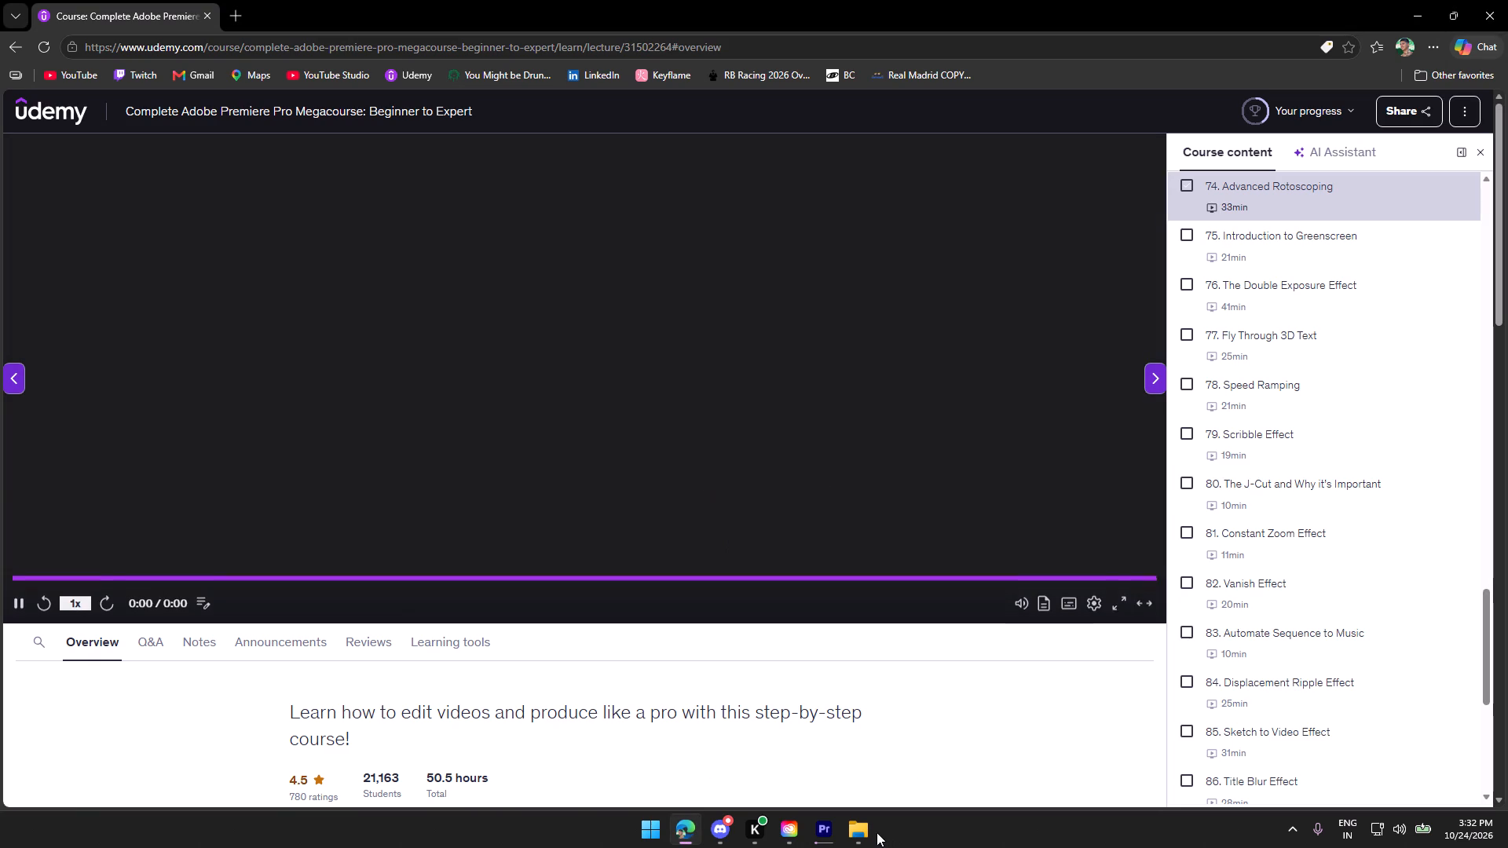
Bring up the open File Explorer window and close it.
click(856, 836)
click(1507, 0)
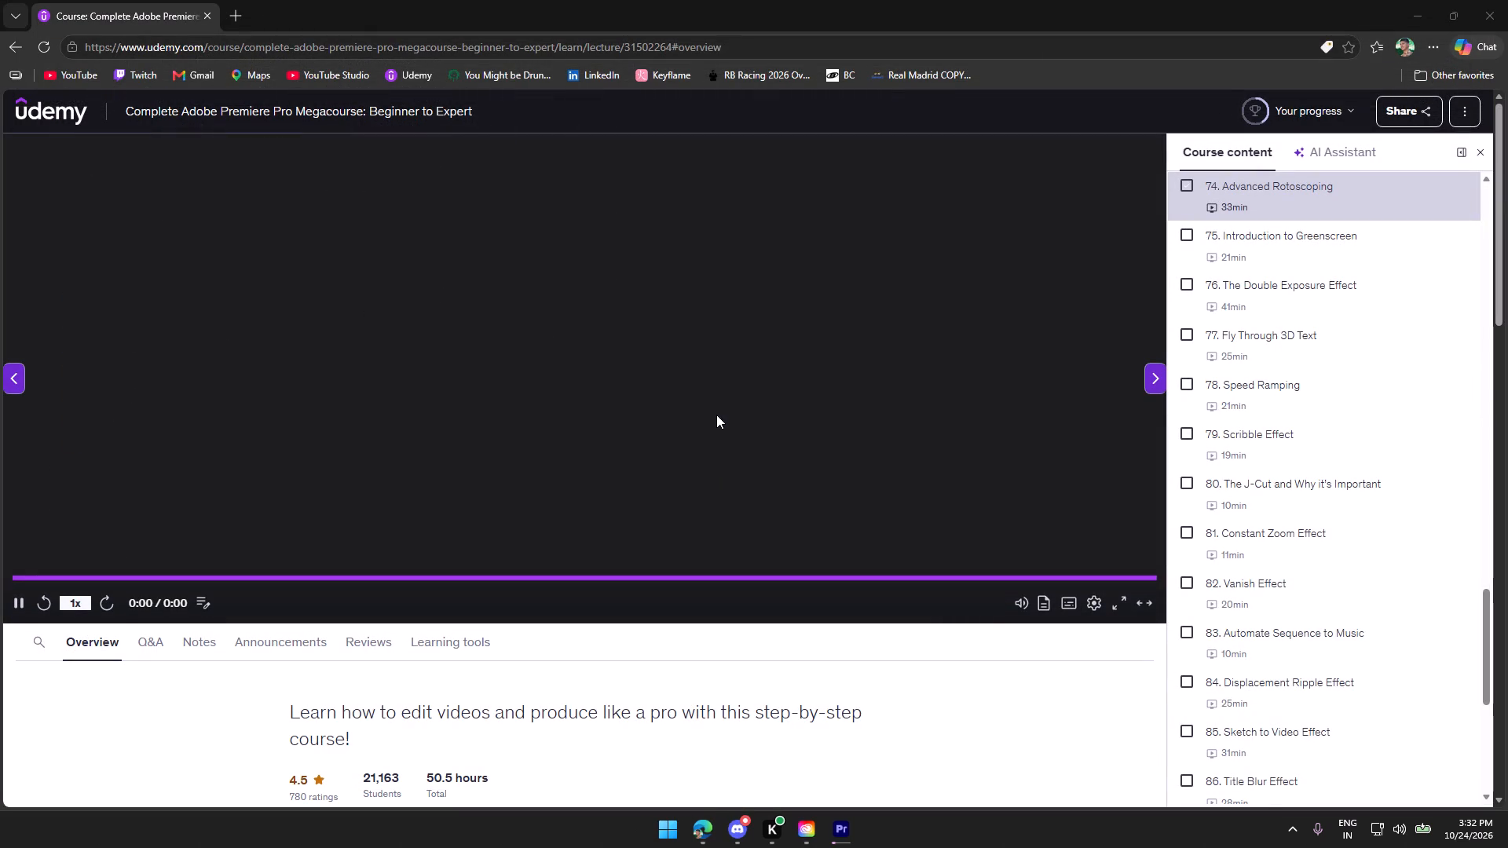
Look through the course's lecture list and watch part of the Advanced Rotoscoping lecture in full screen, leaving full screen when done.
scroll(1398, 378, down, 2)
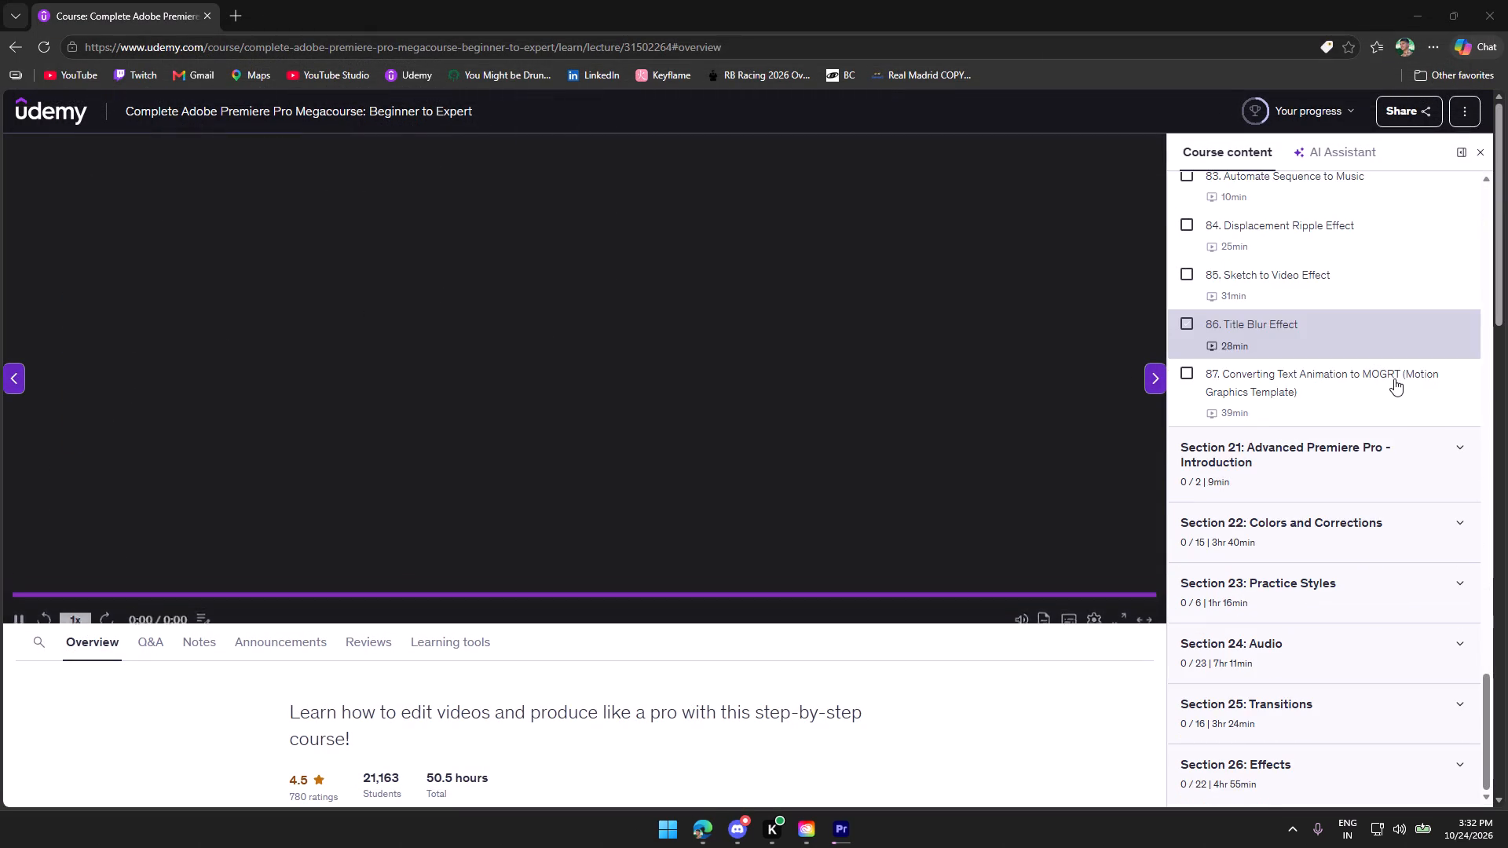
scroll(1393, 377, up, 1)
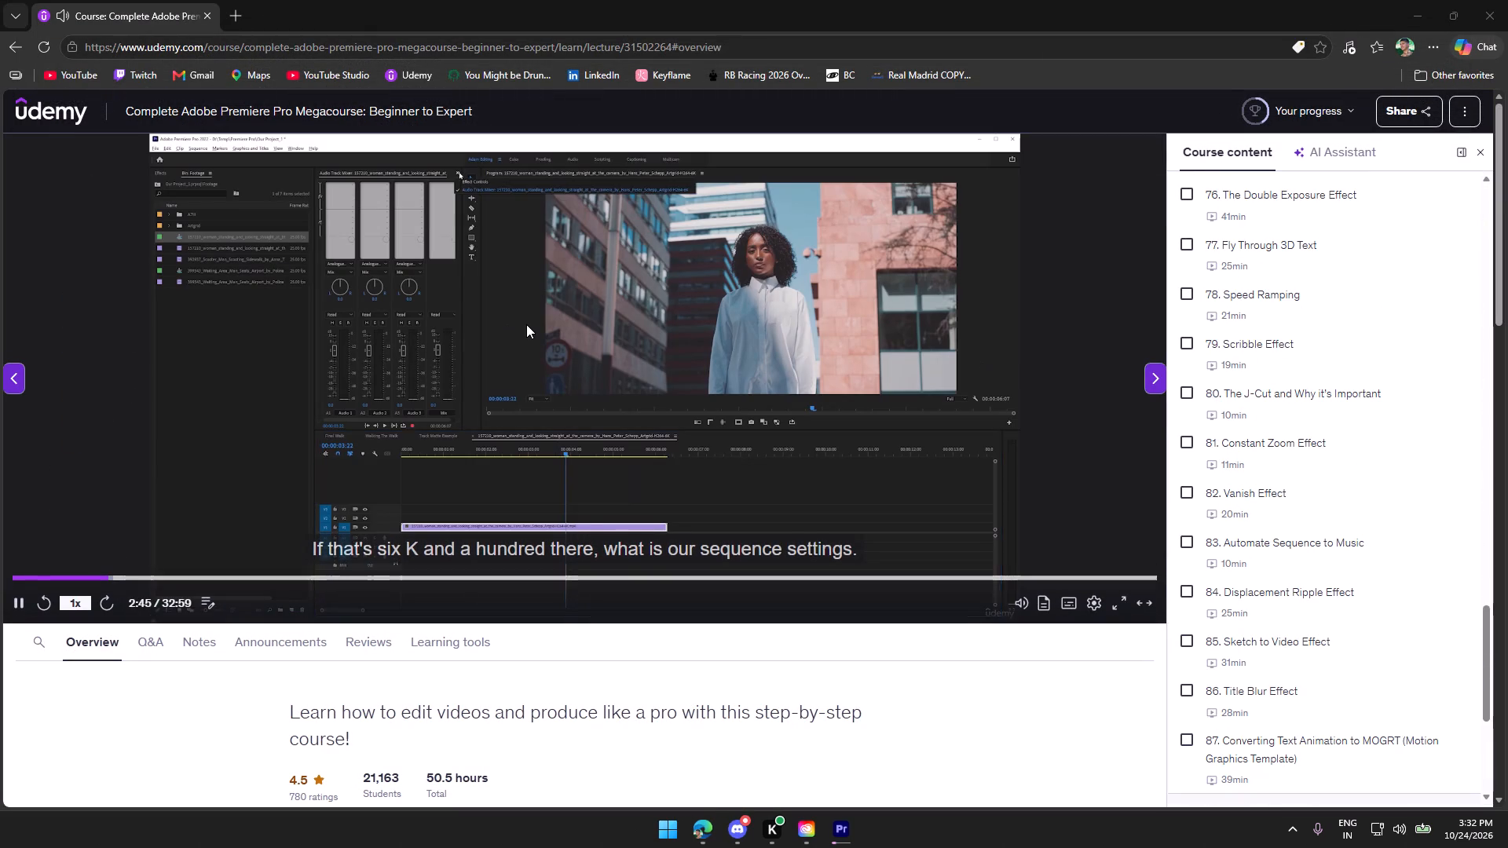
click(1120, 616)
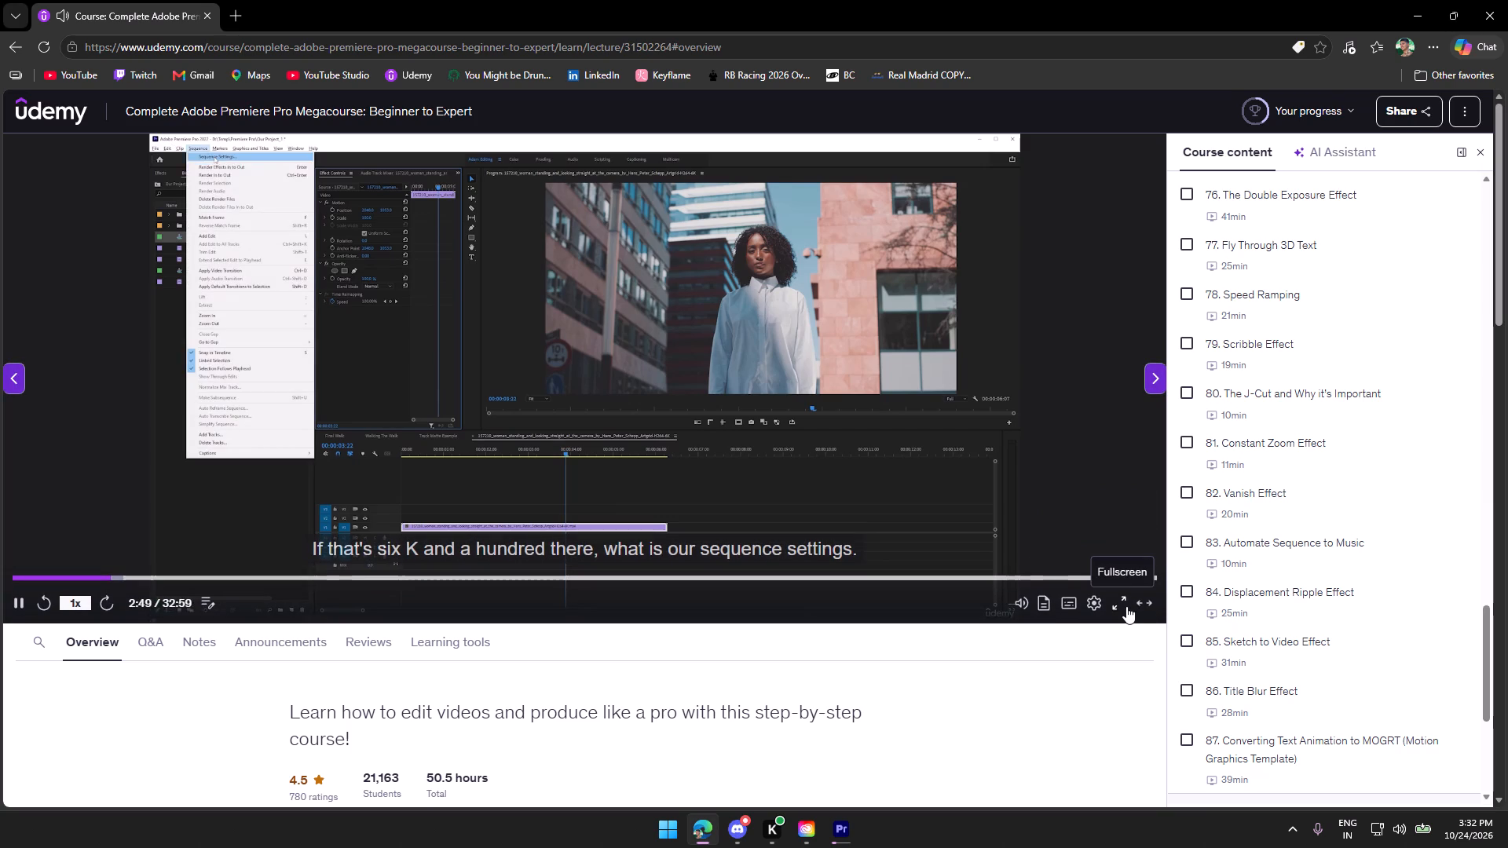
click(1126, 606)
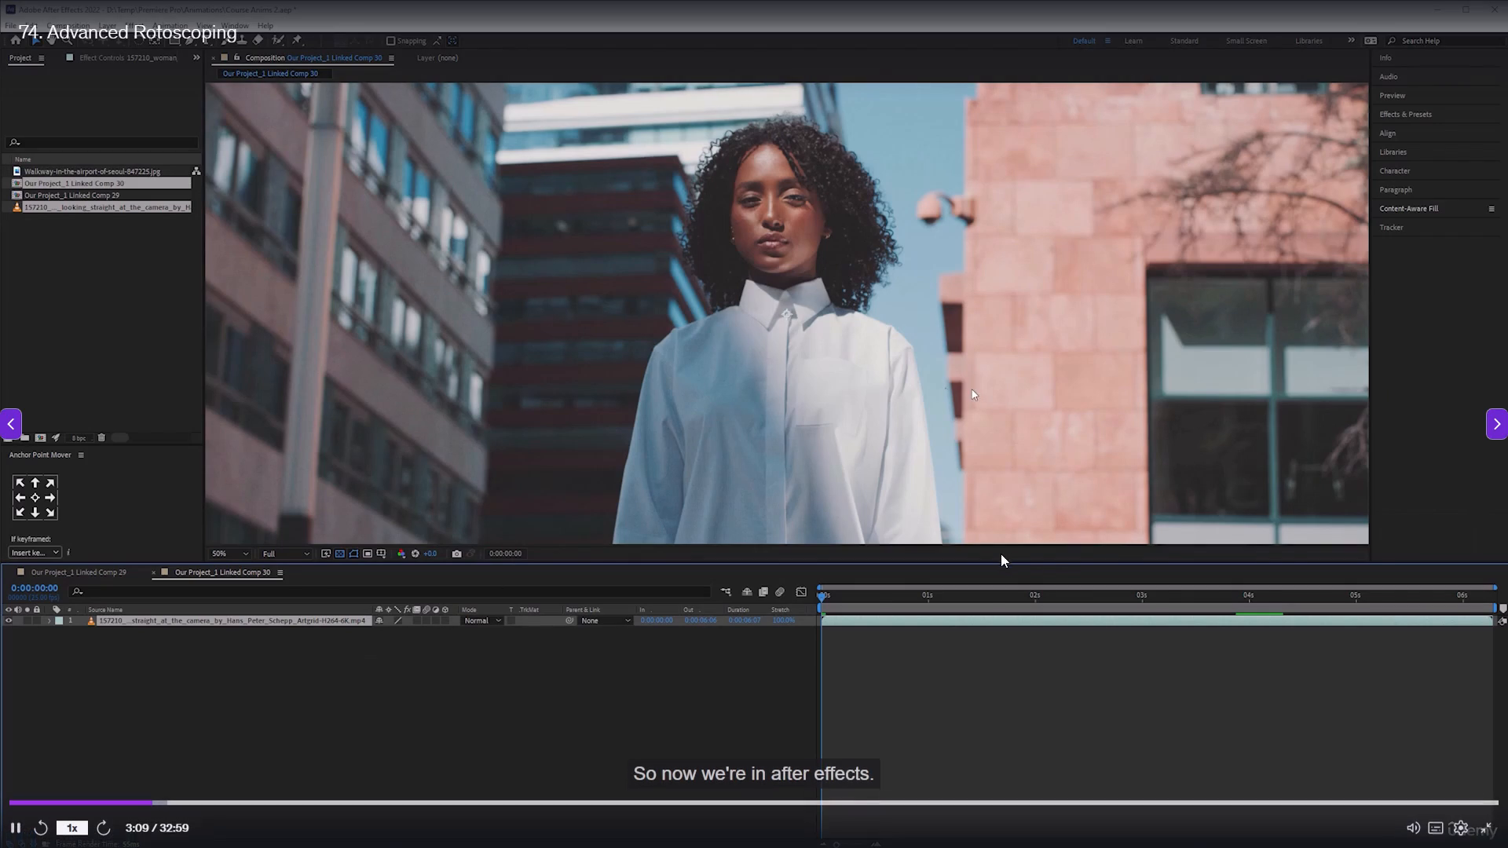
click(996, 550)
click(1478, 824)
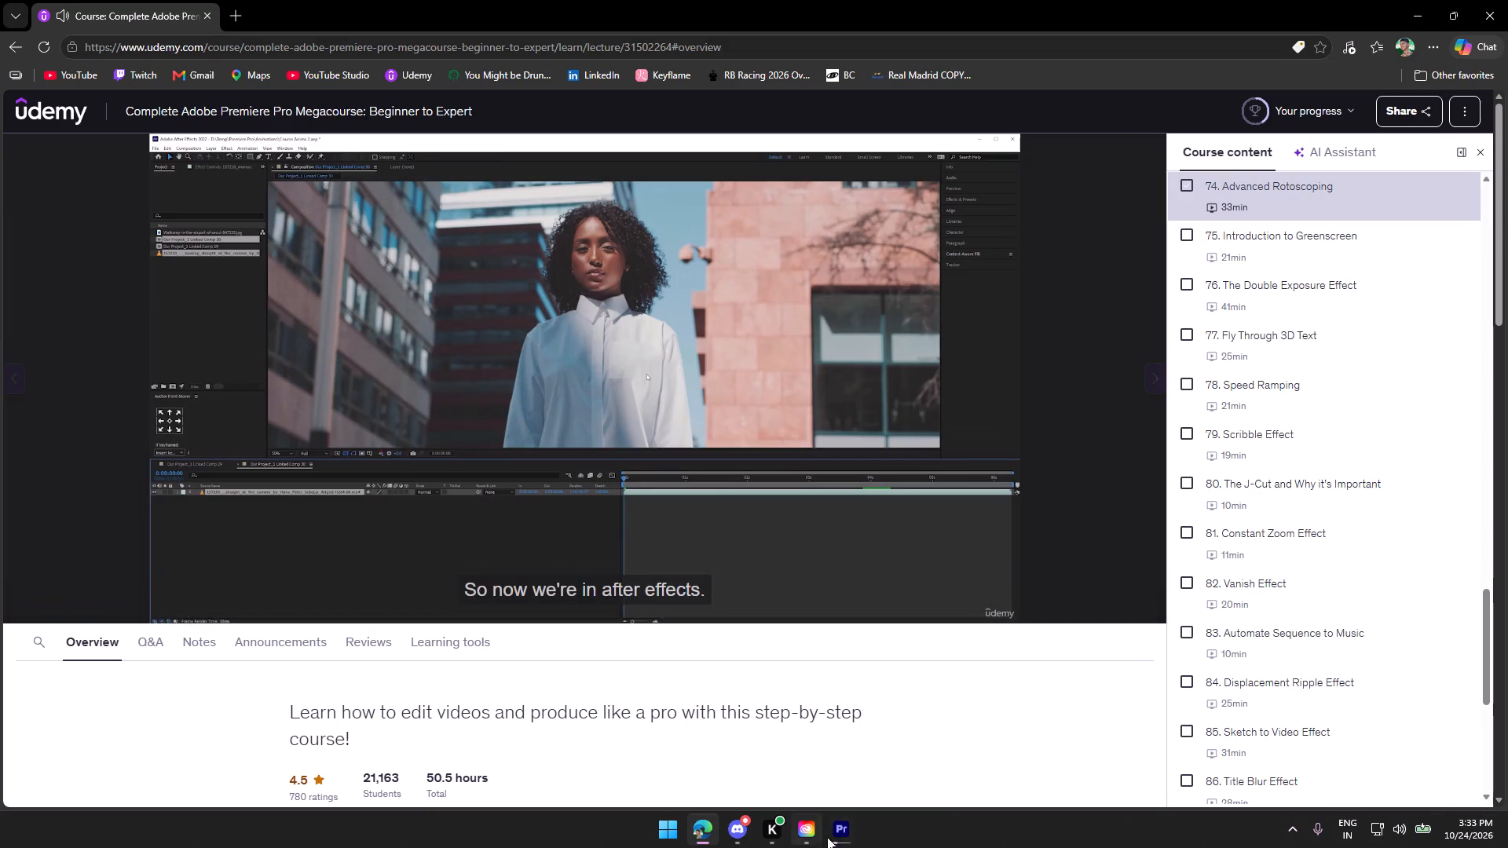
Switch back to Adobe Premiere to check the progress of the preview render.
click(851, 832)
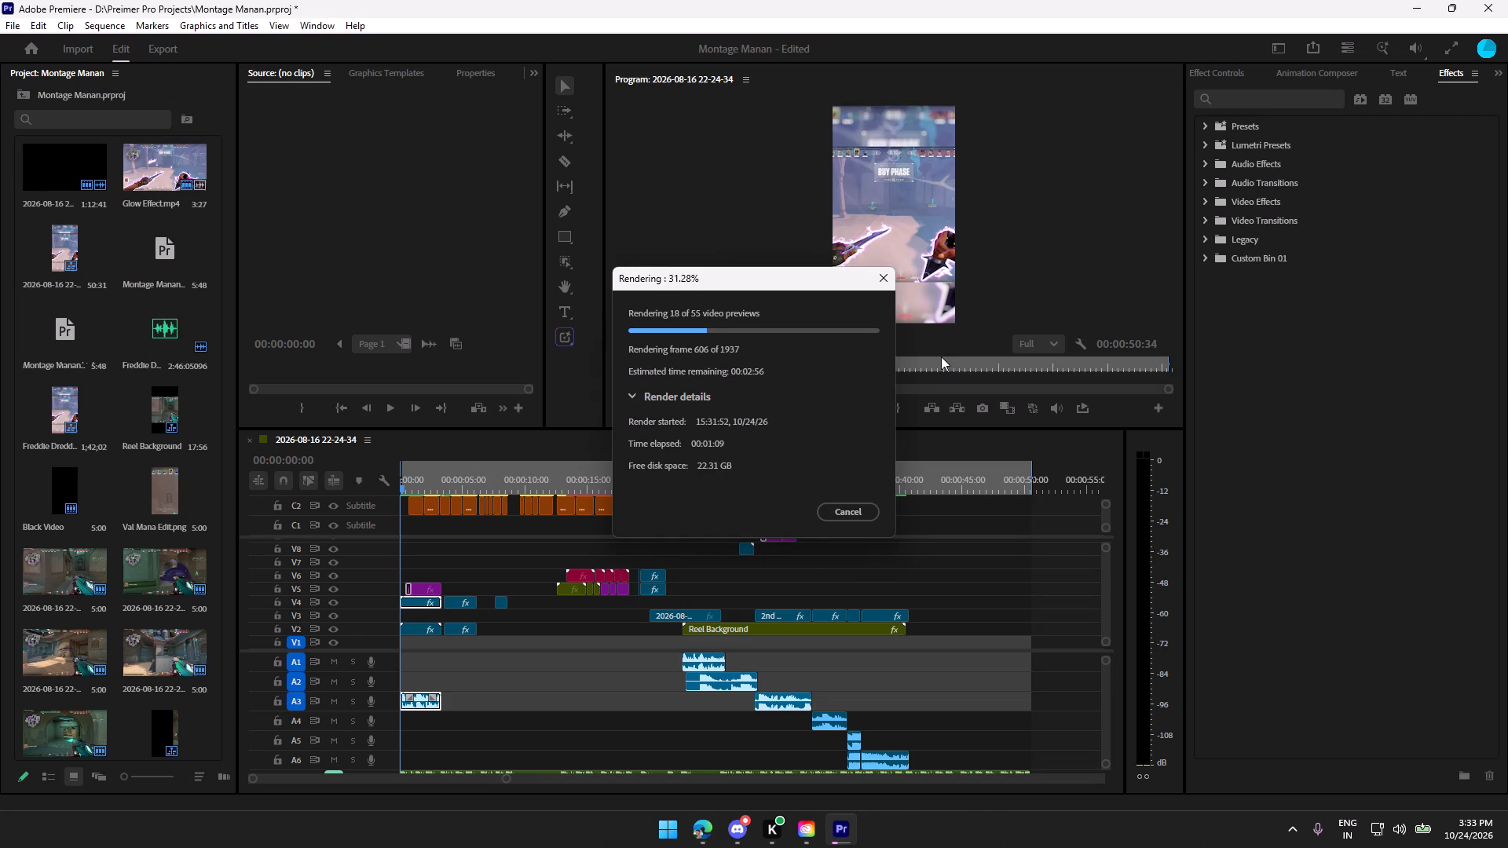
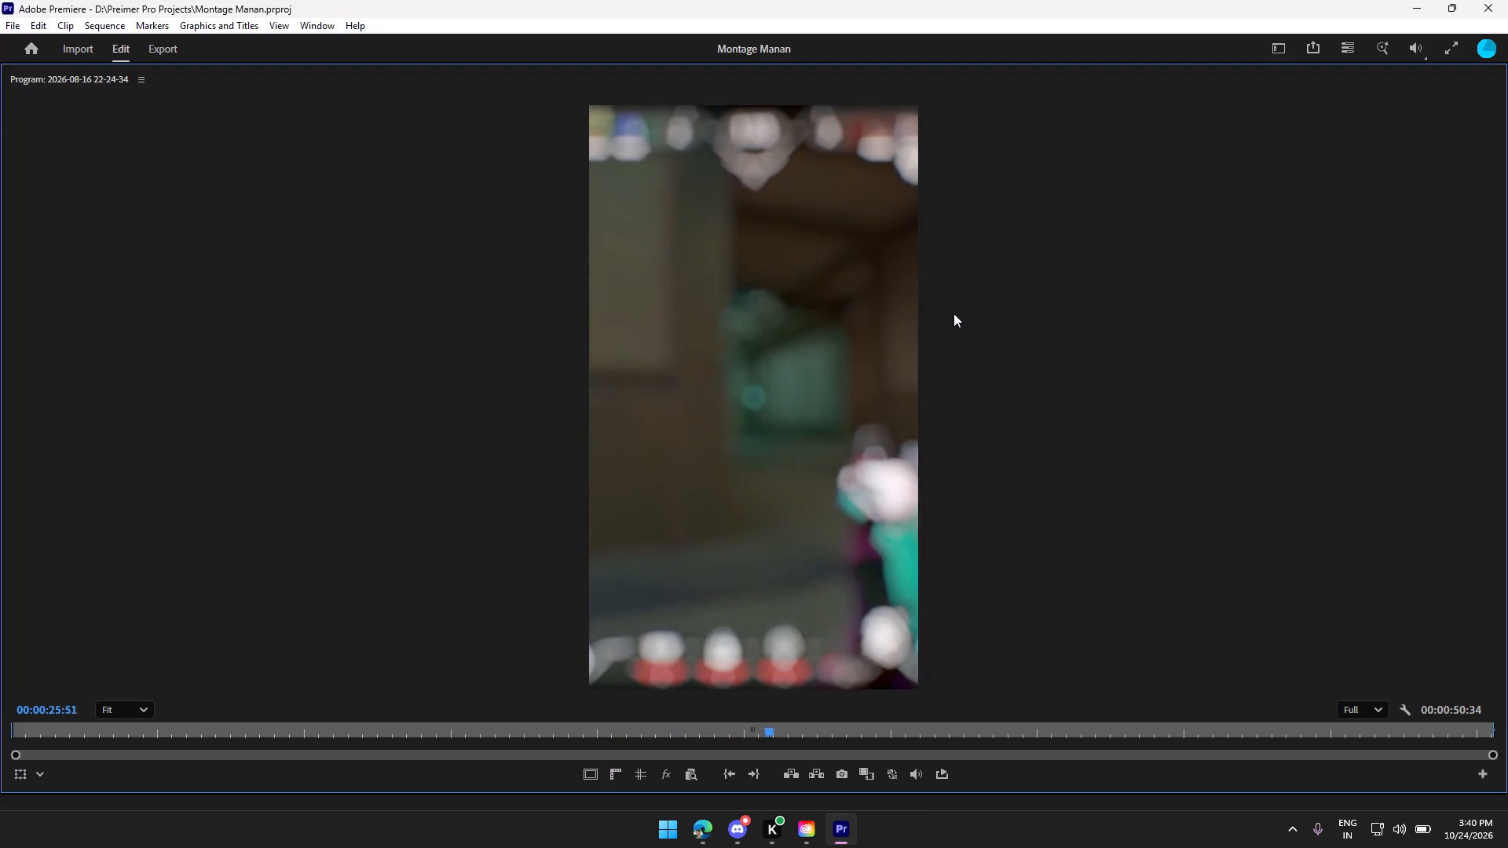
Review the rendered sequence between about 18 and 28 seconds by scrubbing and playing it back in the enlarged program preview.
key(space)
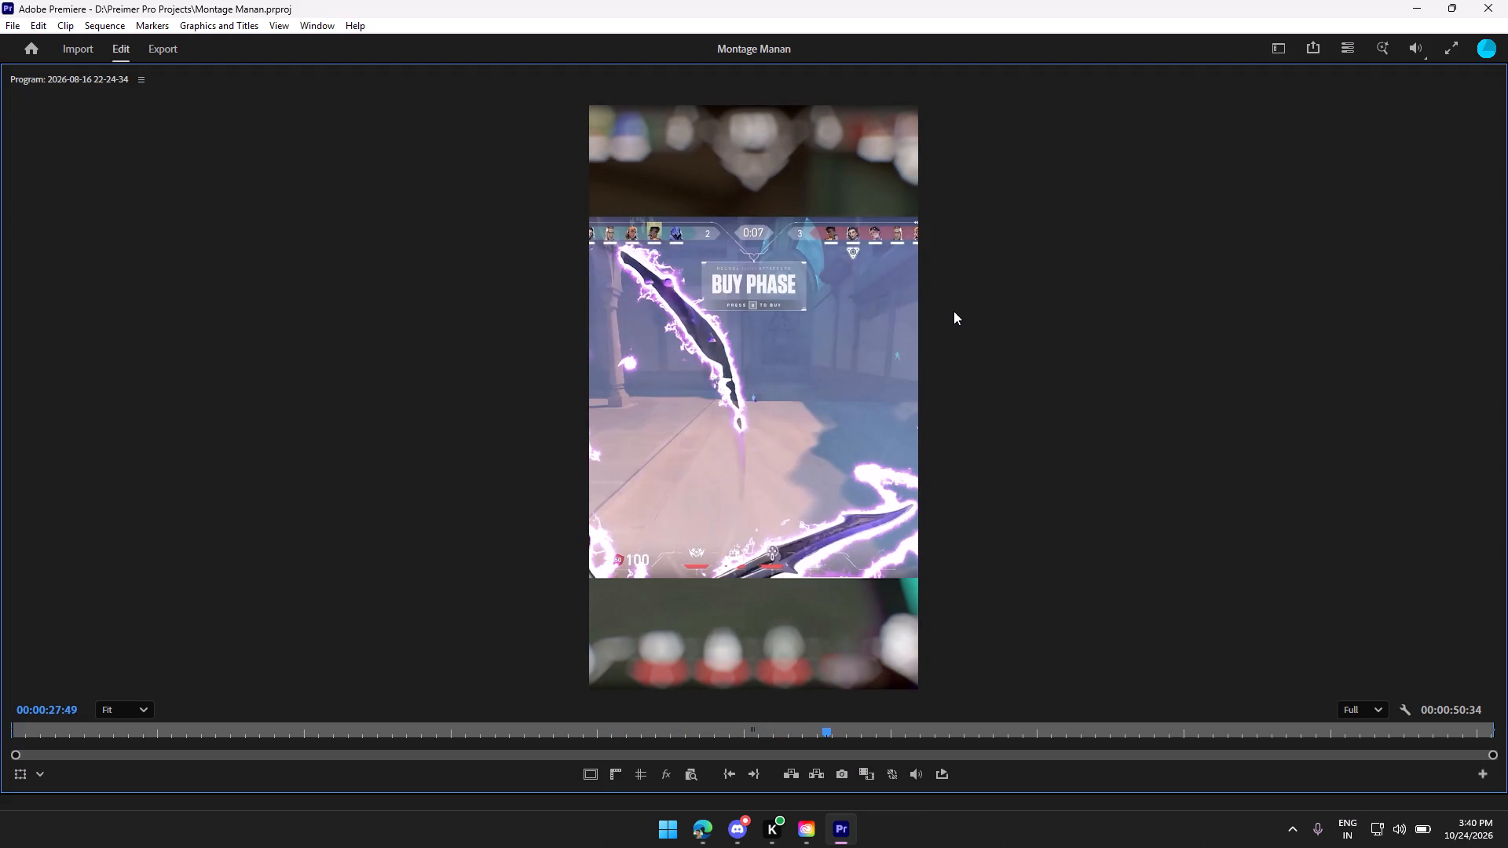
key(grave)
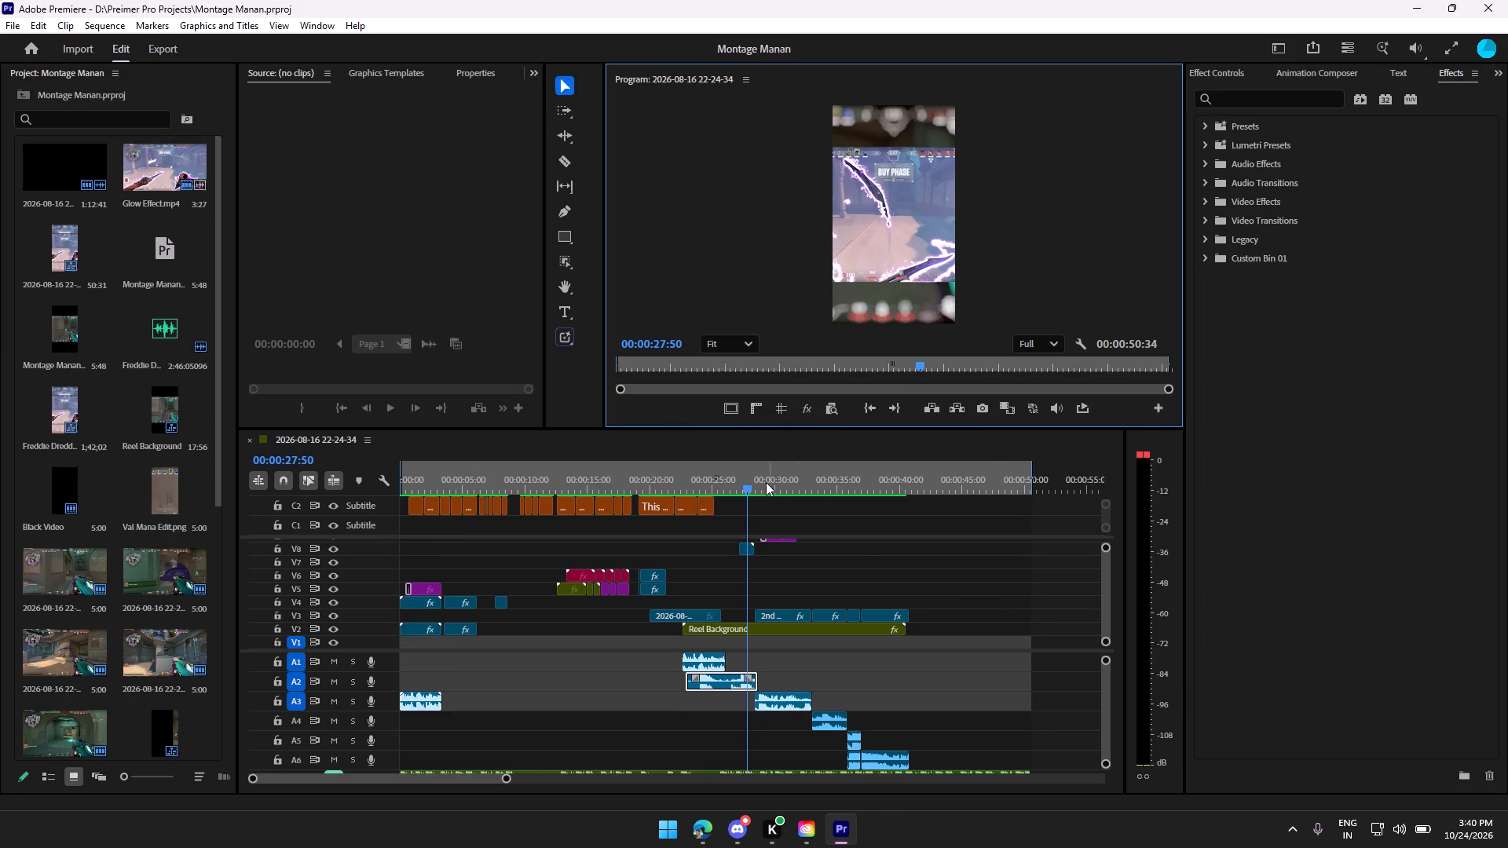
drag(746, 484, 644, 481)
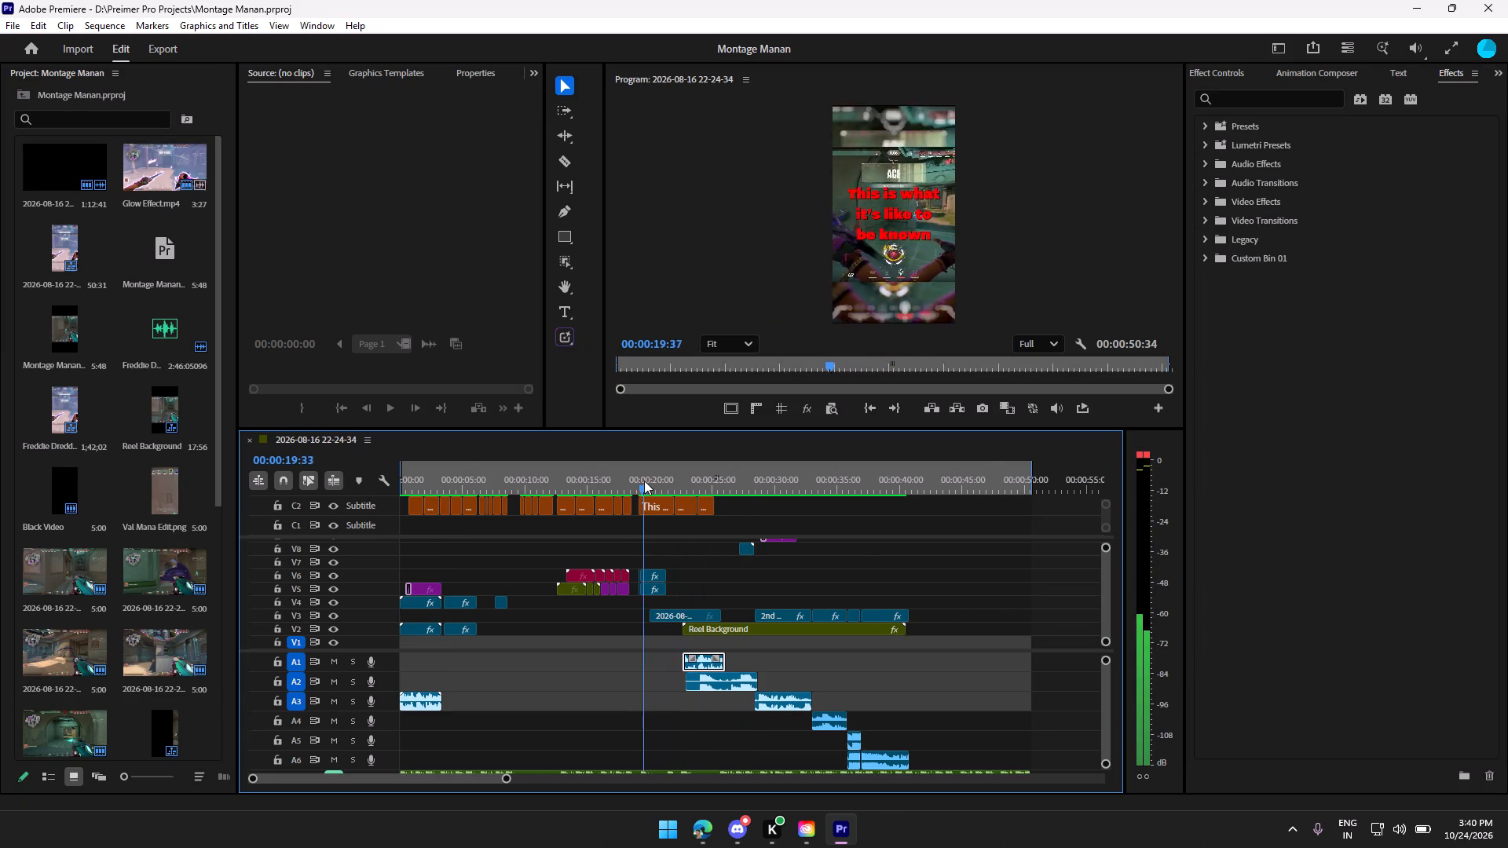
drag(644, 481, 757, 490)
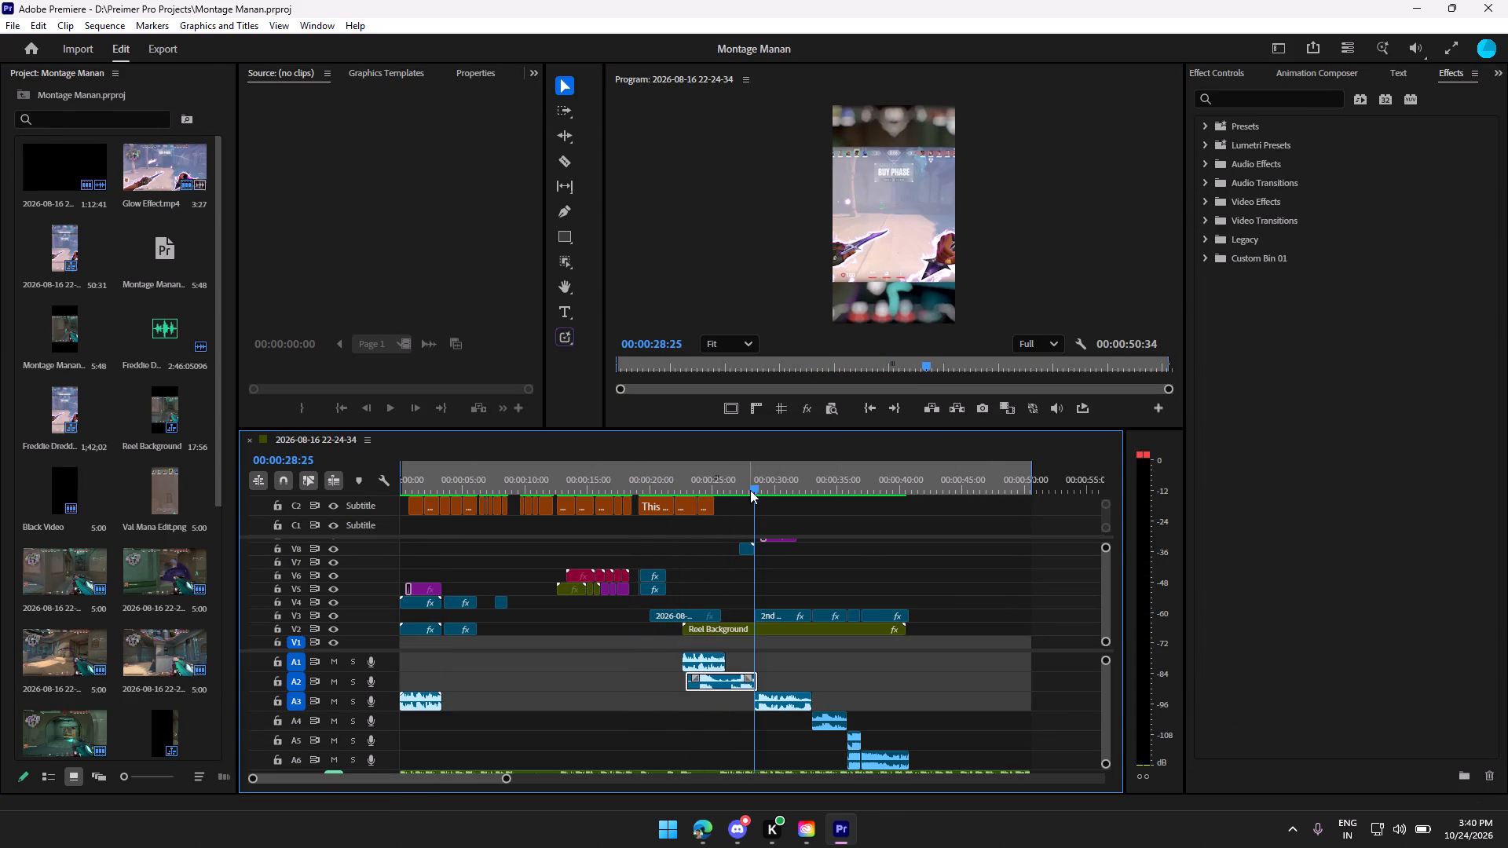
drag(750, 489, 620, 484)
click(1050, 190)
text(`)
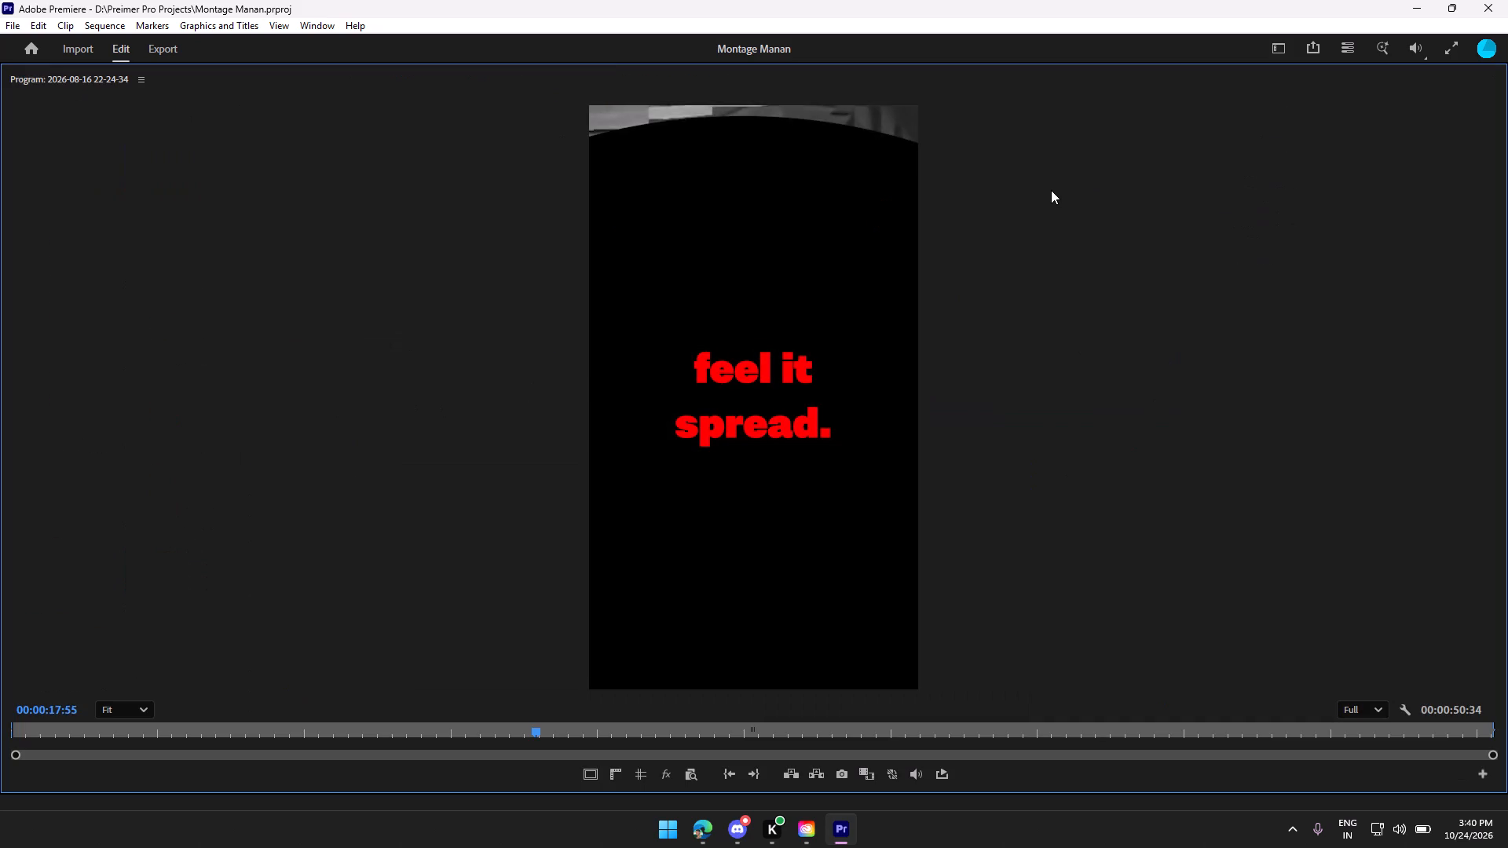
key(space)
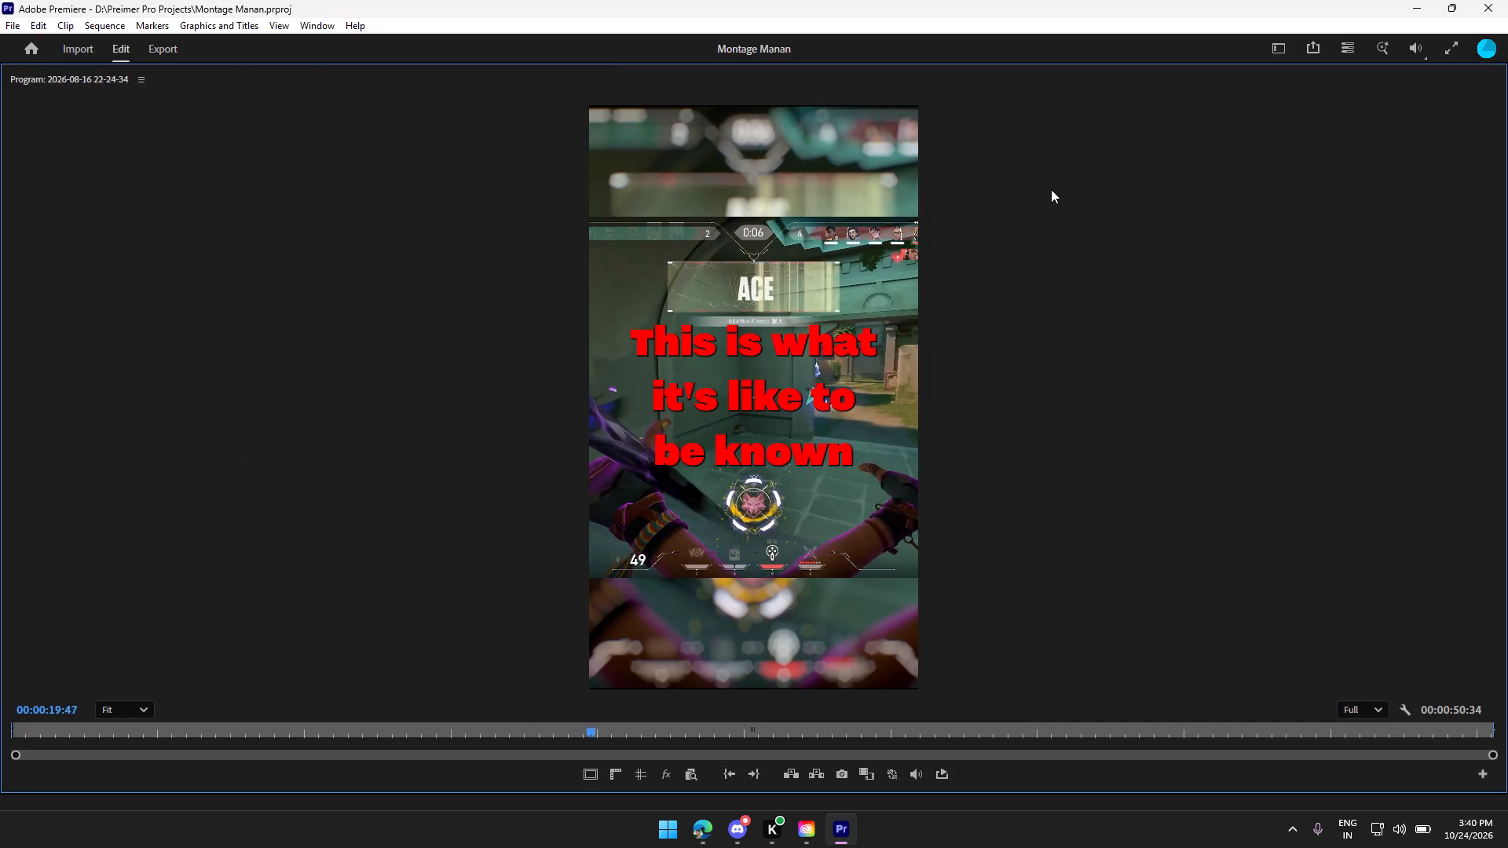
key(space)
text(`)
scroll(653, 613, down, 2)
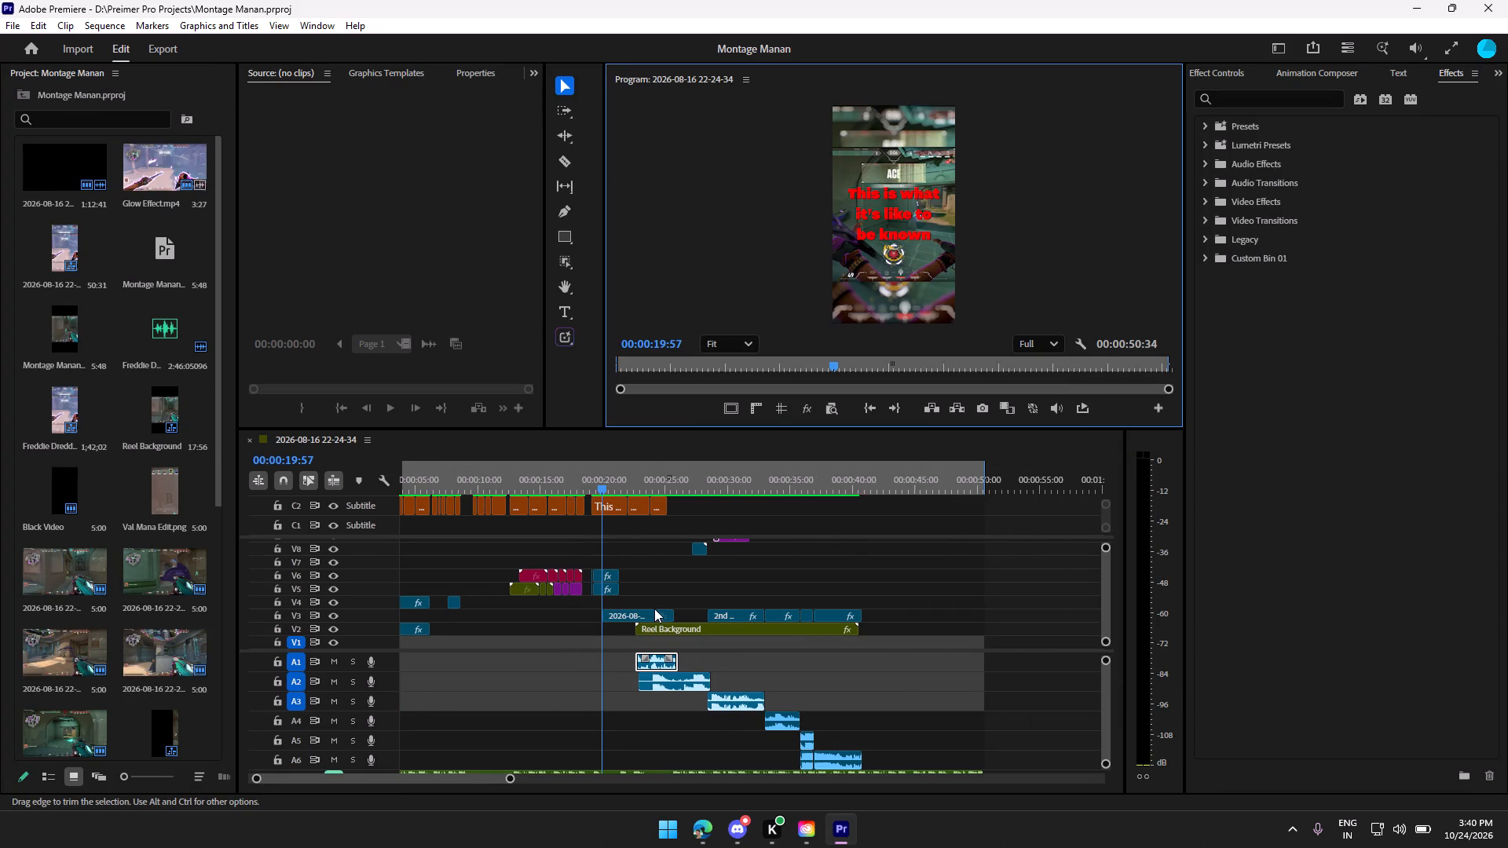
scroll(648, 608, up, 3)
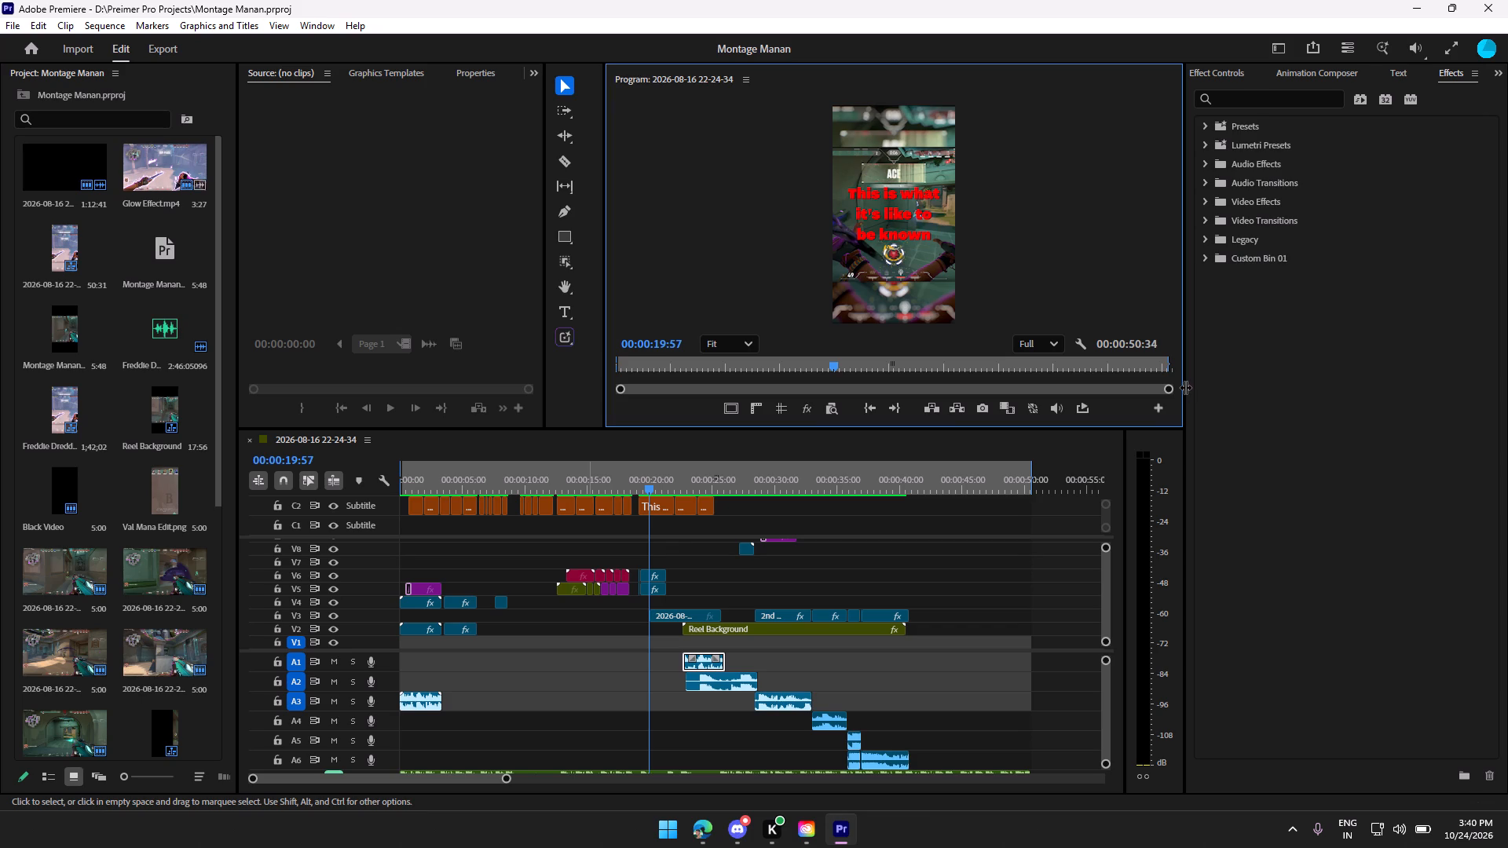
Widen the program monitor and the timeline by narrowing the effects area and the audio meters.
drag(1185, 387, 1276, 390)
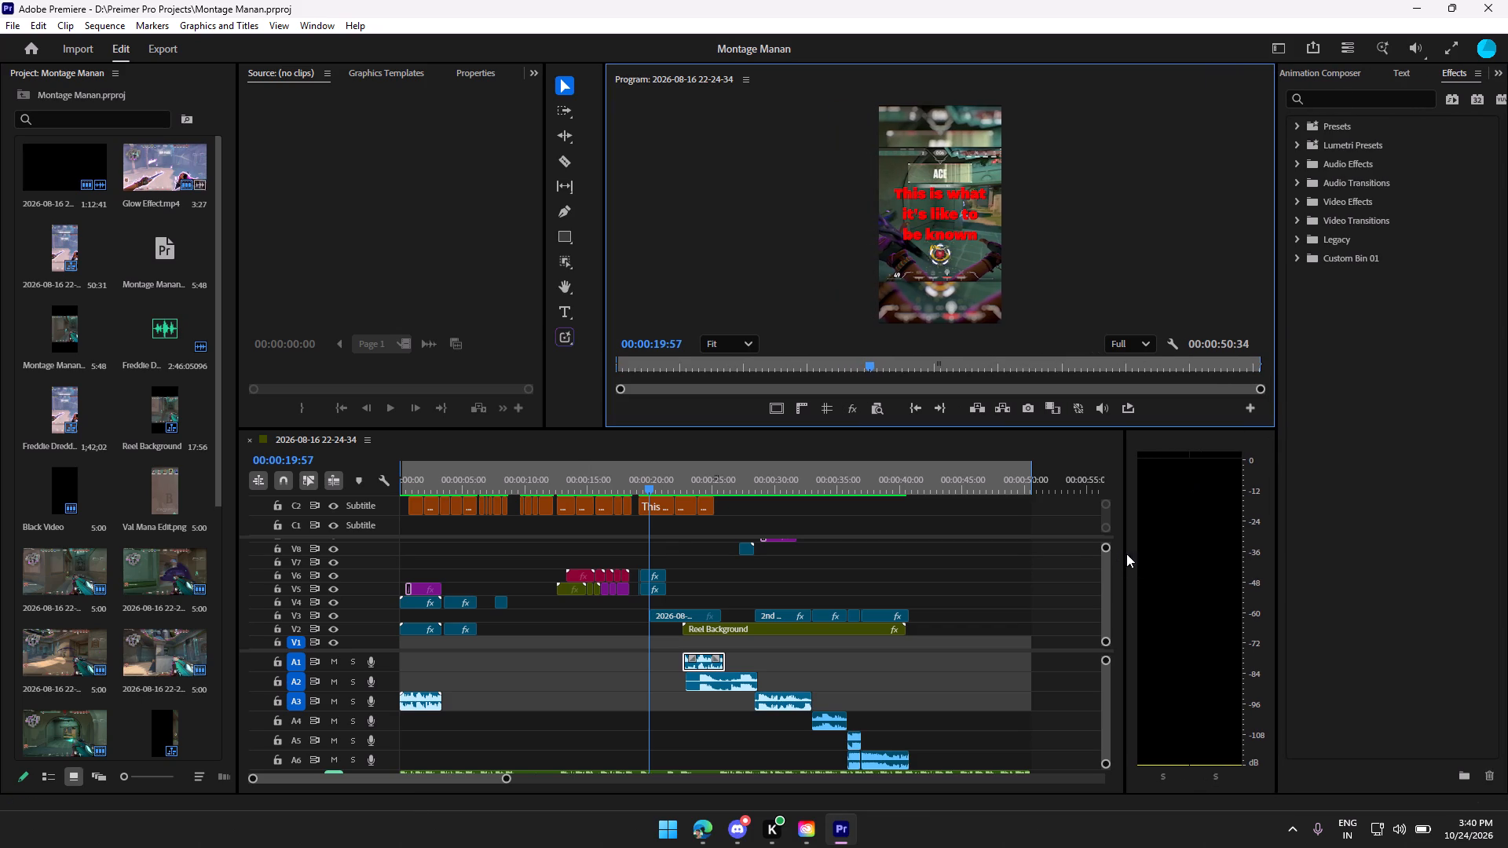
drag(1124, 551, 1235, 547)
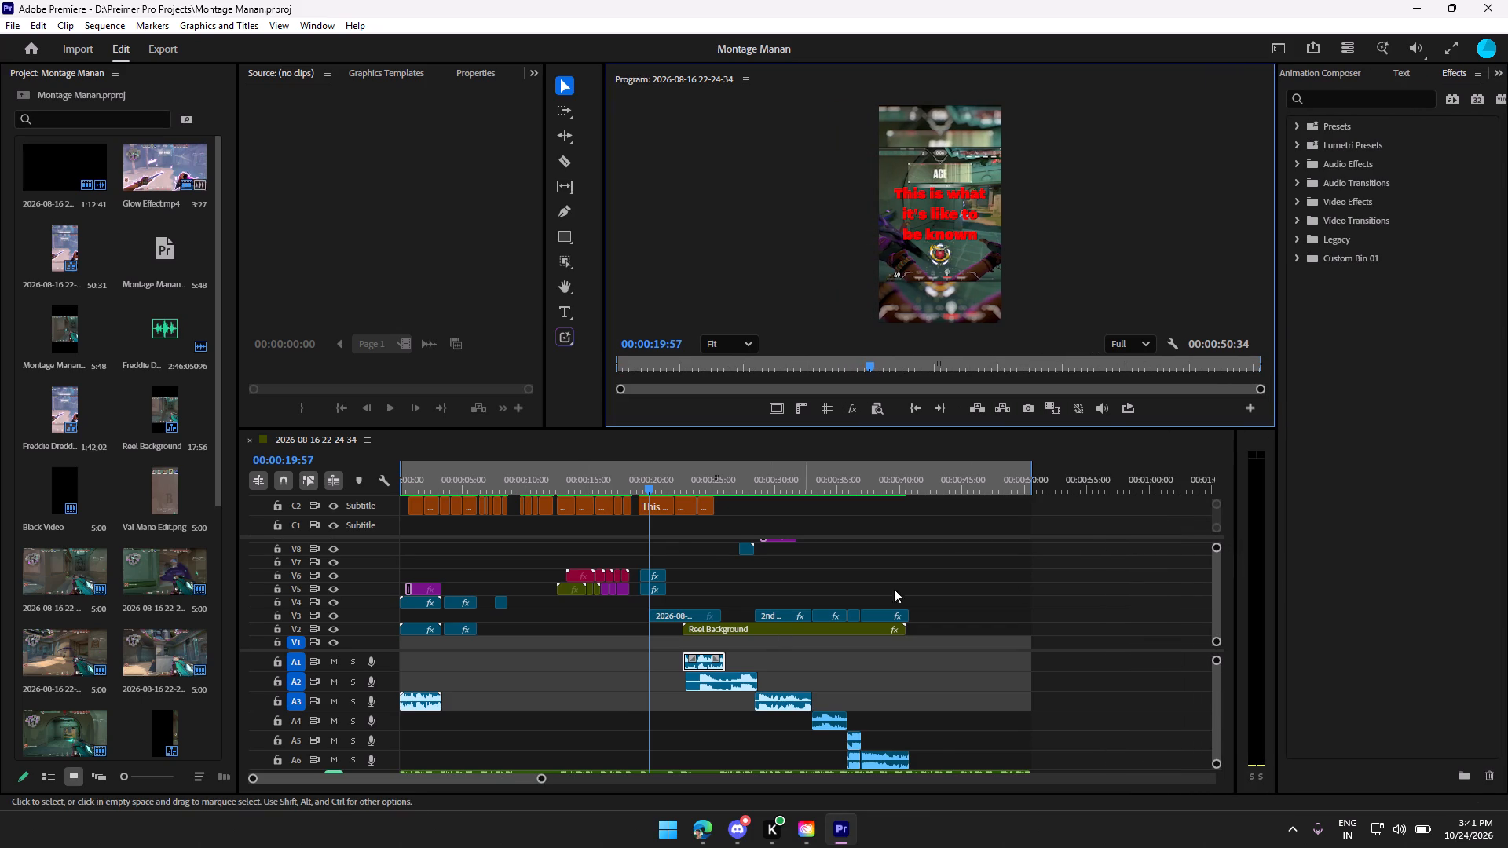
Examine the stacked V5 and V6 clips around 00:00:20:30, scrubbing across them and checking their ends.
scroll(796, 588, down, 2)
scroll(639, 620, up, 2)
scroll(639, 620, down, 1)
scroll(639, 620, up, 1)
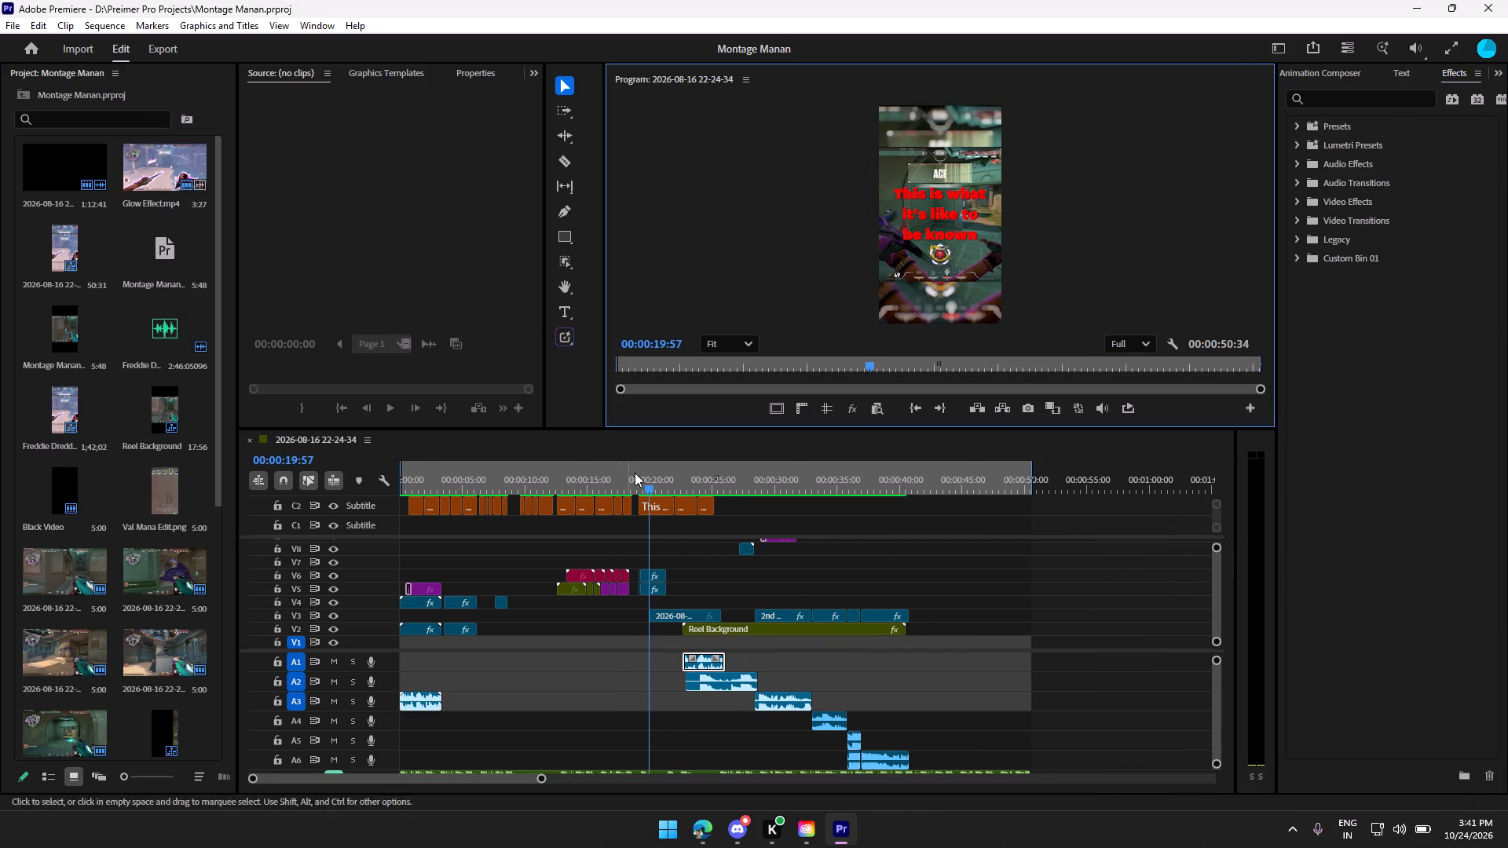
drag(646, 488, 637, 488)
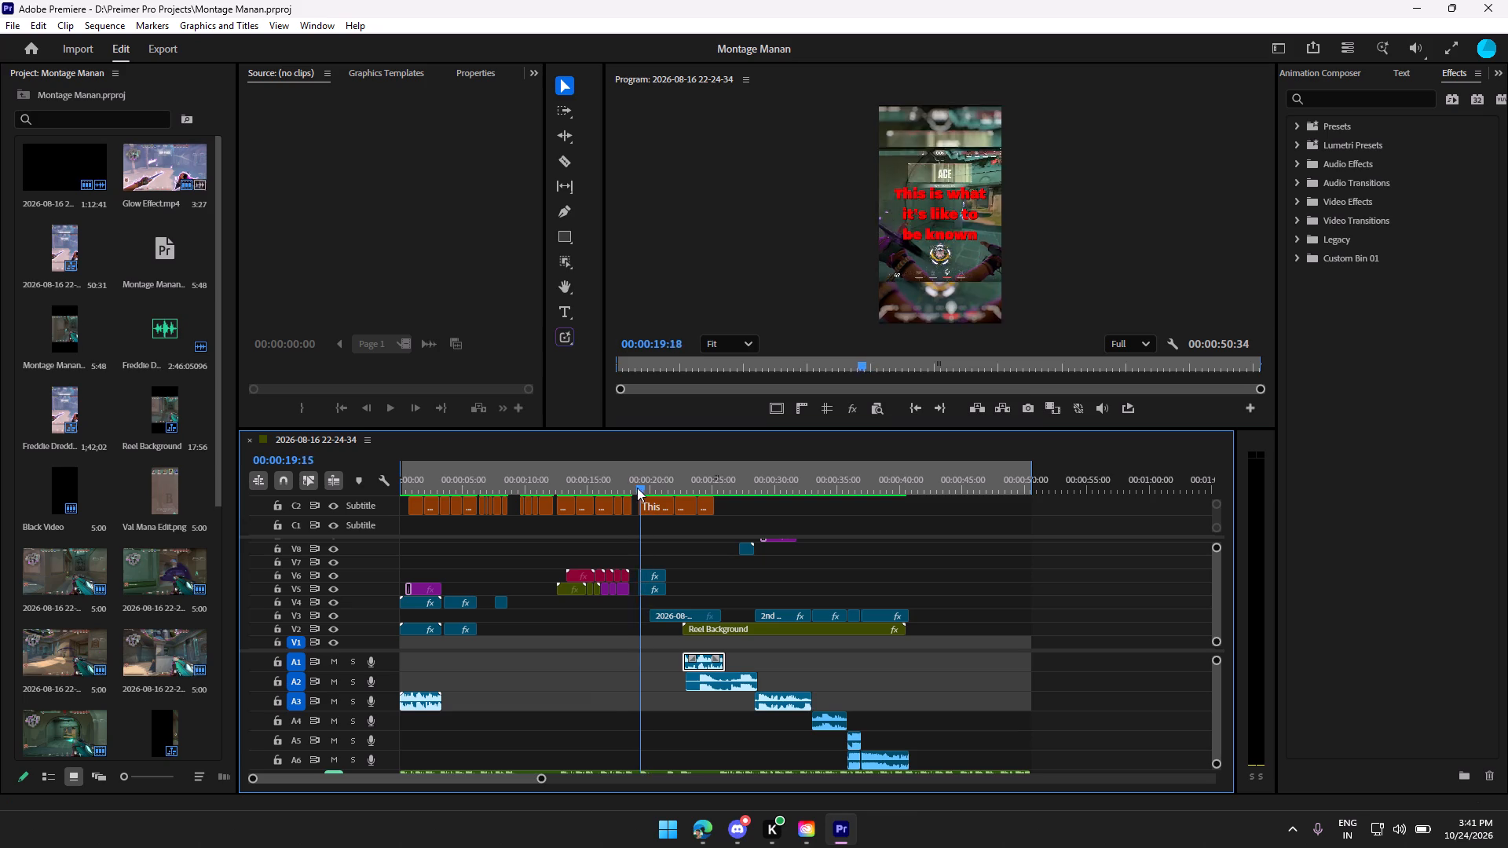
drag(637, 488, 660, 488)
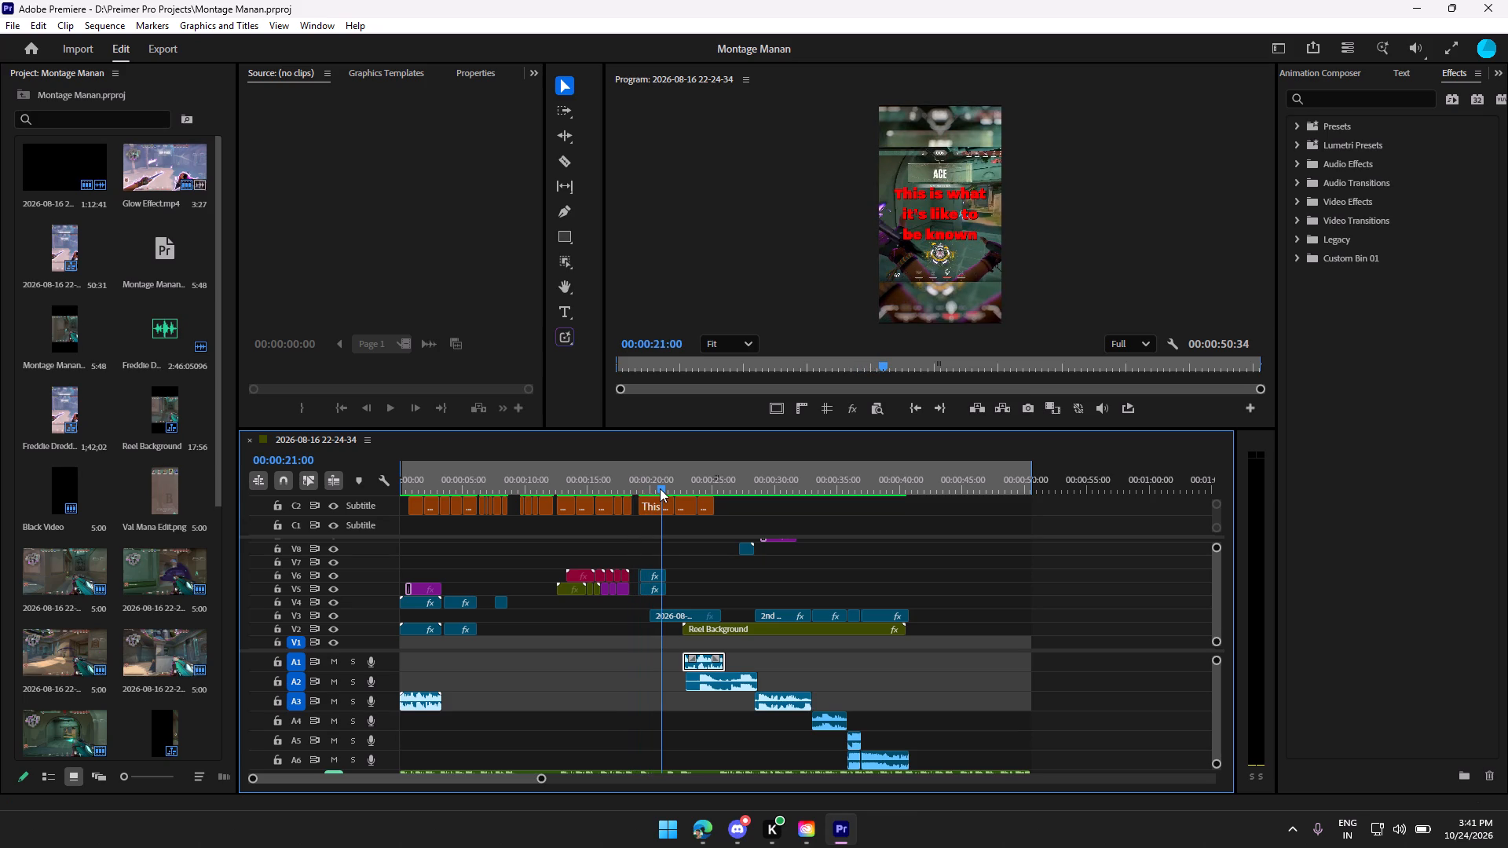
drag(660, 488, 653, 490)
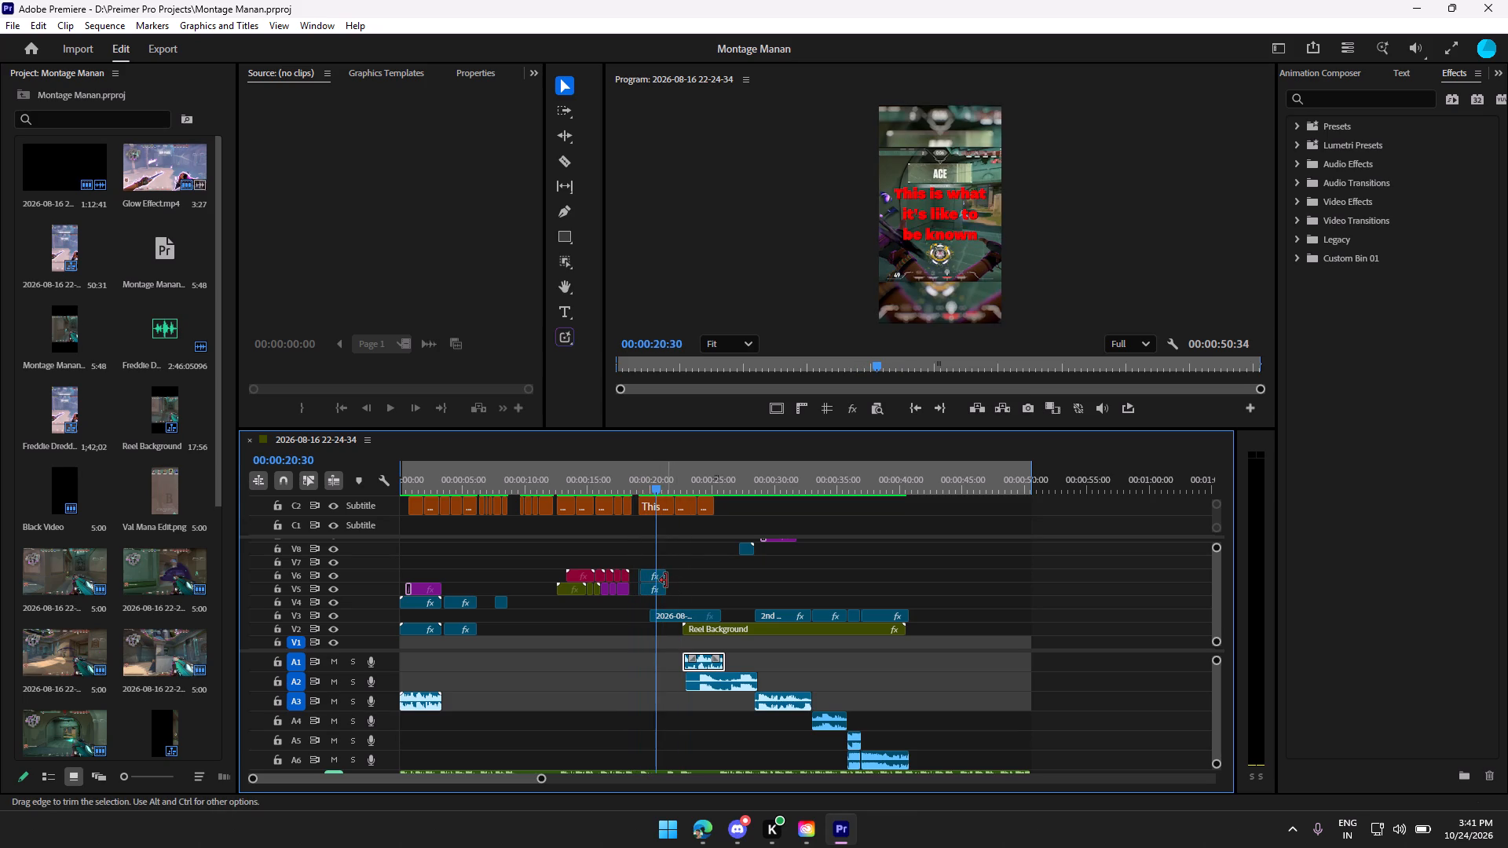
click(666, 580)
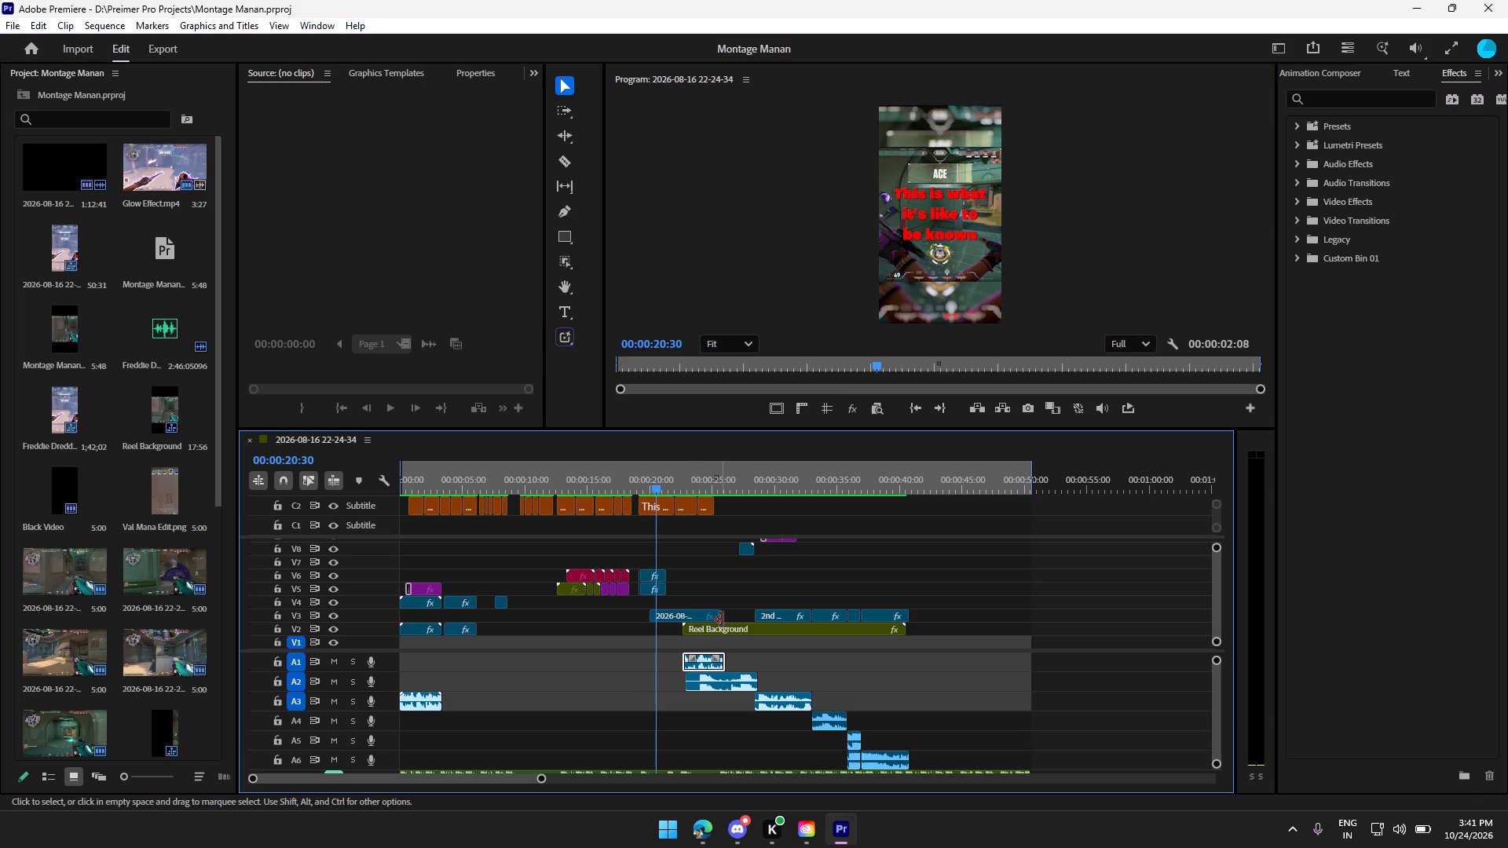
click(666, 578)
drag(682, 565, 634, 603)
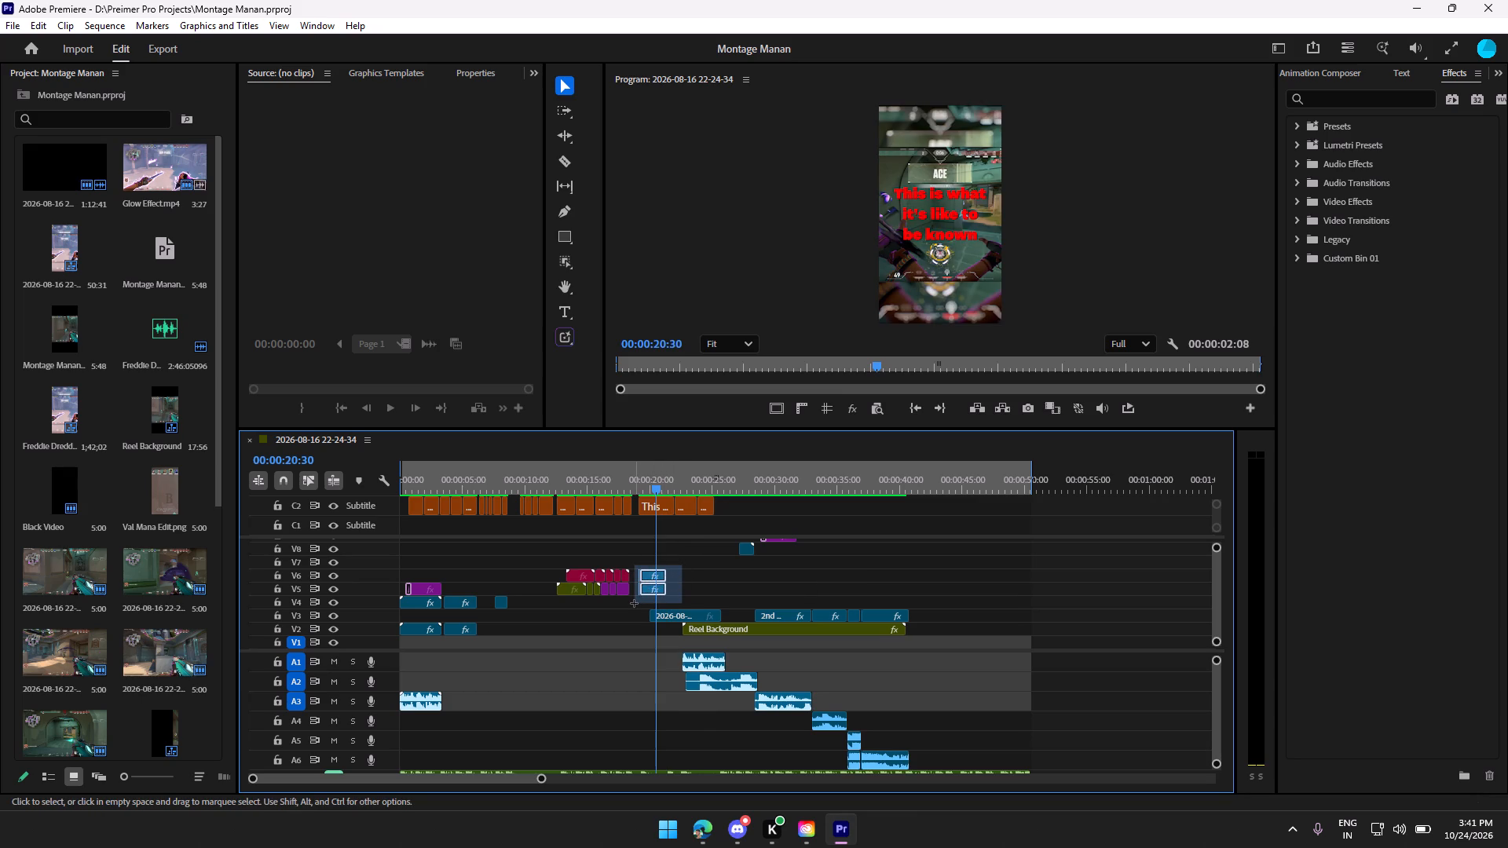
drag(634, 603, 672, 583)
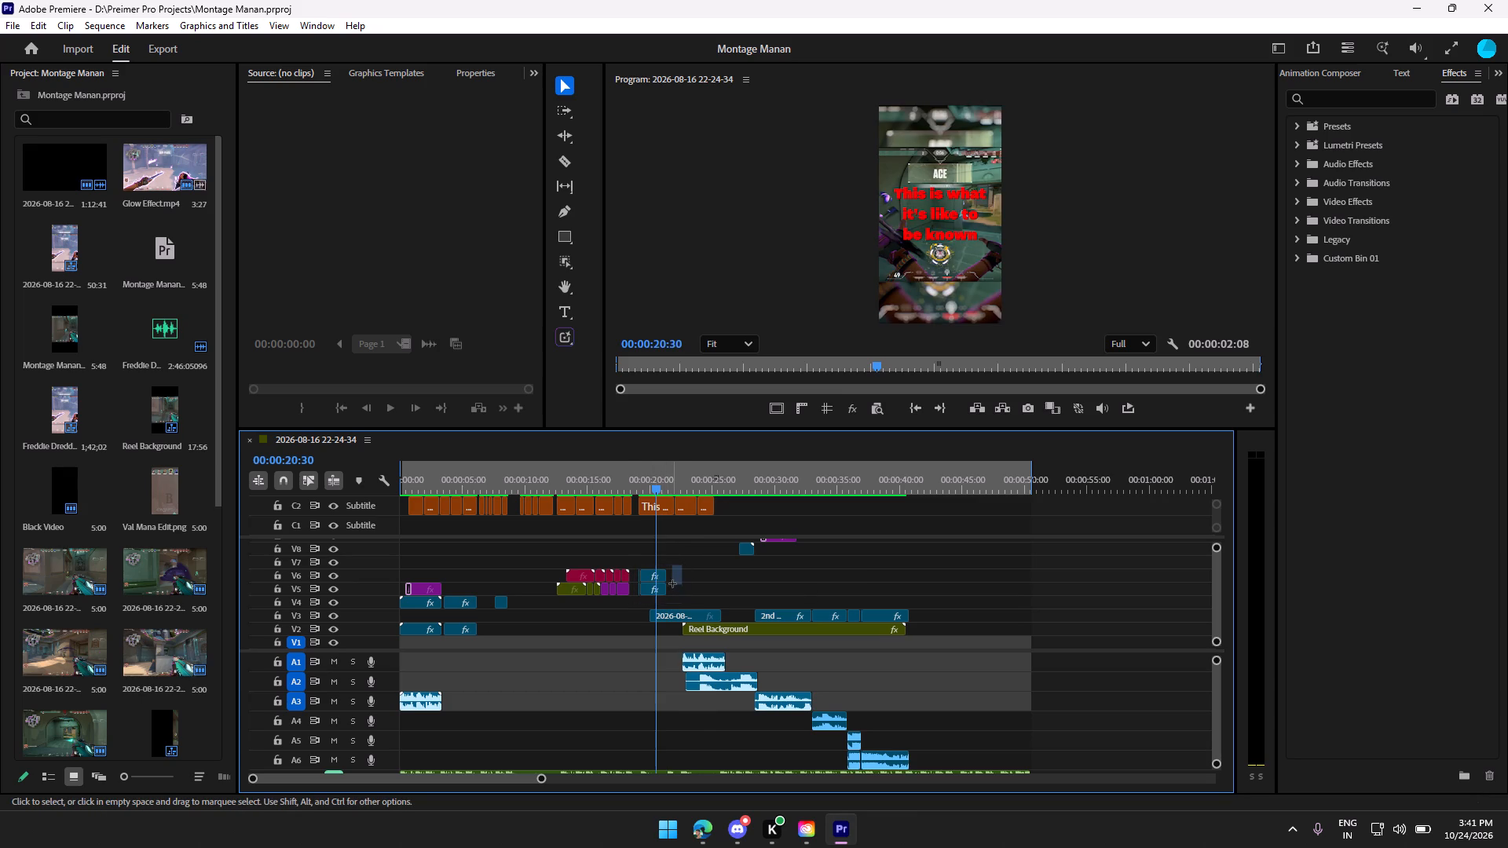
drag(672, 583, 679, 581)
scroll(658, 582, up, 3)
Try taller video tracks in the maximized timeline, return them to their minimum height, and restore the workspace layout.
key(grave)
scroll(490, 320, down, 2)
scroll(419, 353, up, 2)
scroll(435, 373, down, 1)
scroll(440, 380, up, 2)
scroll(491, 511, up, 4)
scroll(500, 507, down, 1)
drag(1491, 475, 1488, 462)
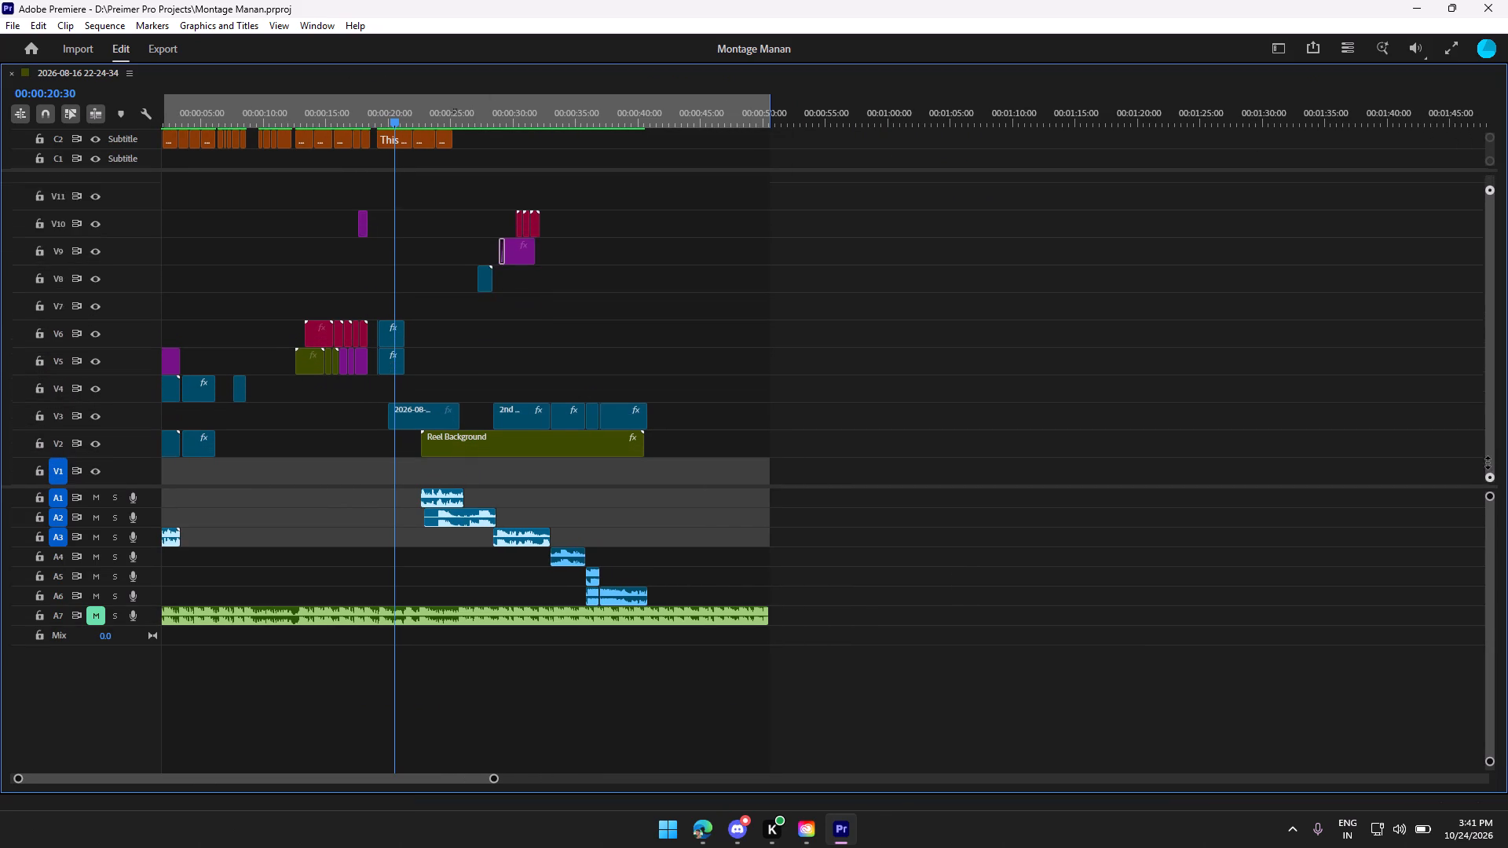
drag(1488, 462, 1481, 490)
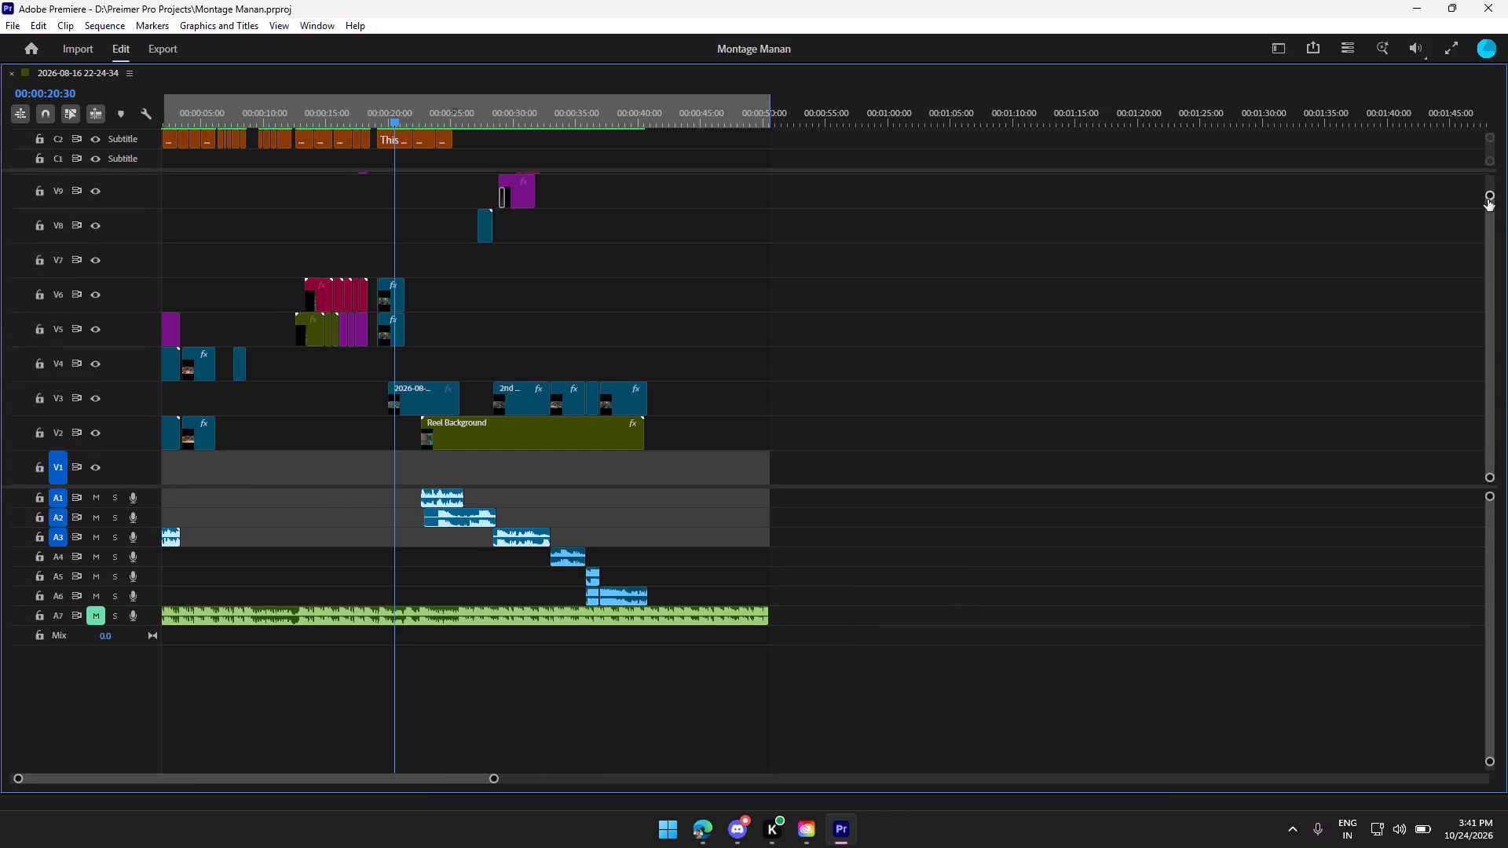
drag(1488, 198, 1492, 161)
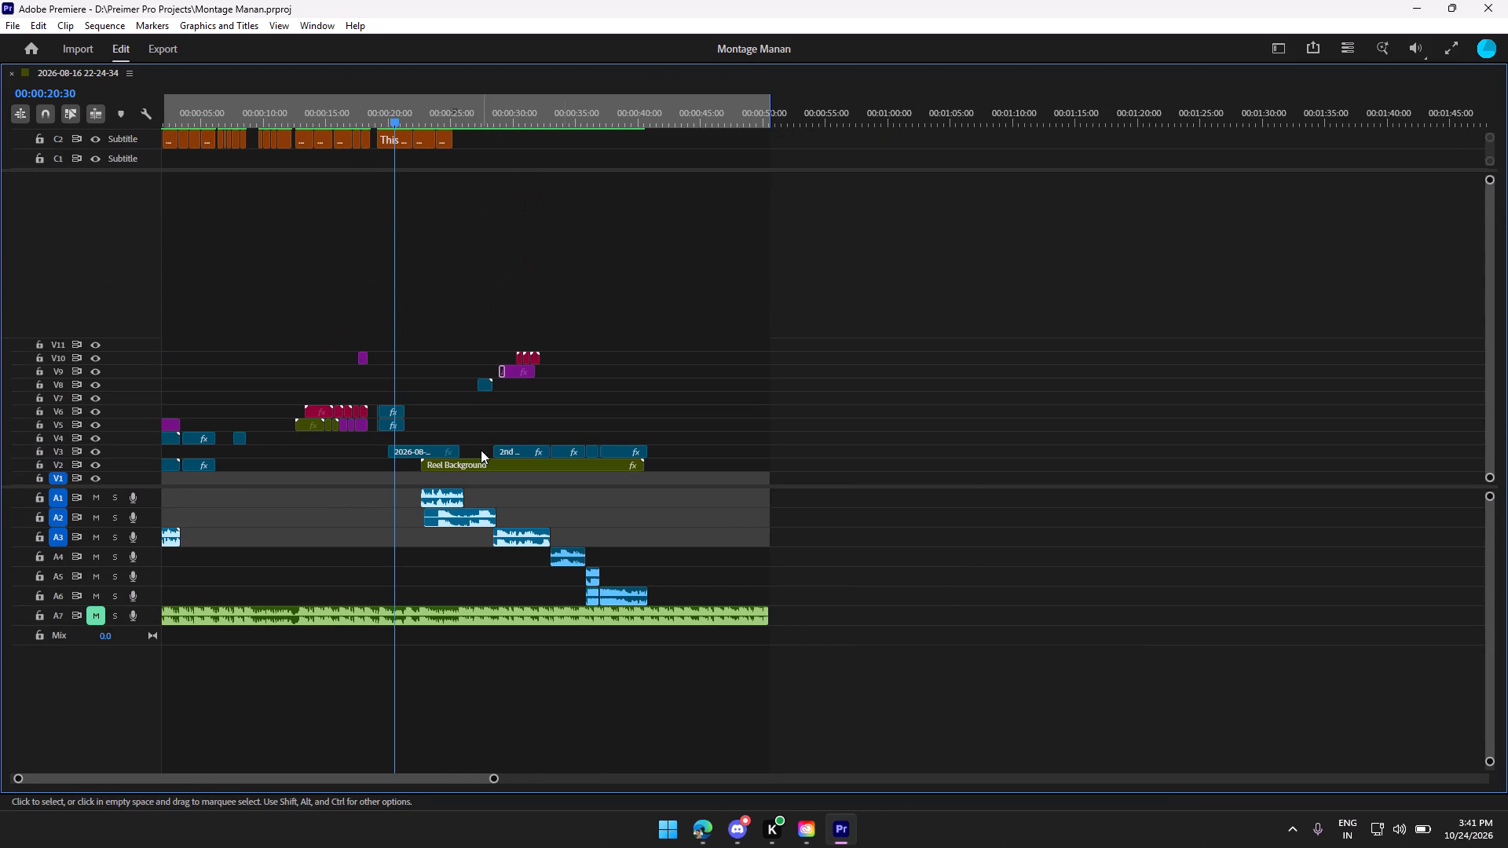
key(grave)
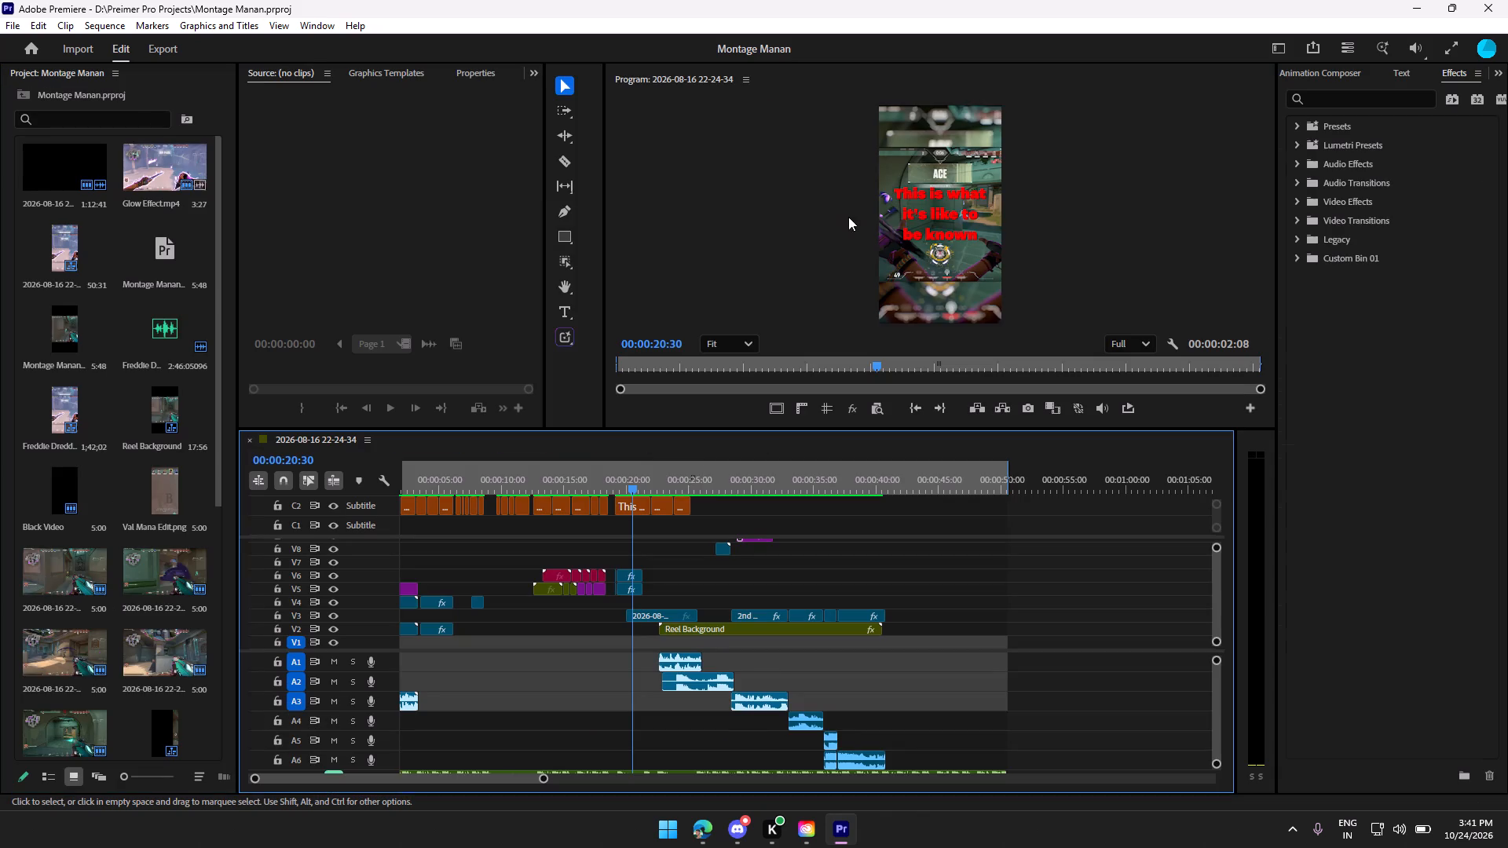
Play from 00:00:18:37 and advance frame by frame to 00:00:19:09 to examine the transition into the subtitle "This is what it's like to be known".
drag(629, 484, 611, 488)
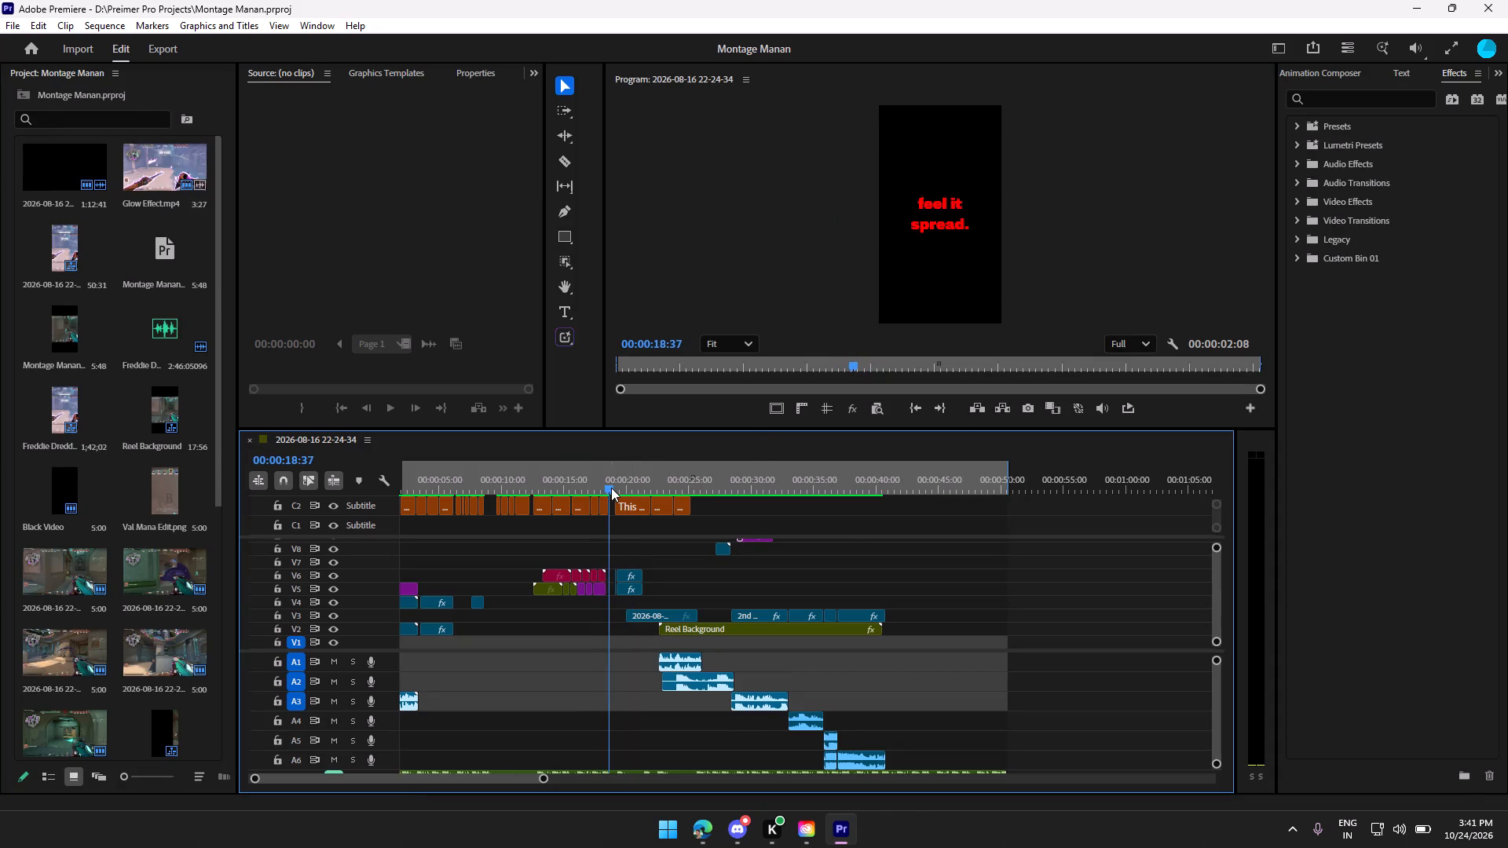
key(space)
key(space)
key(space)
key(space)
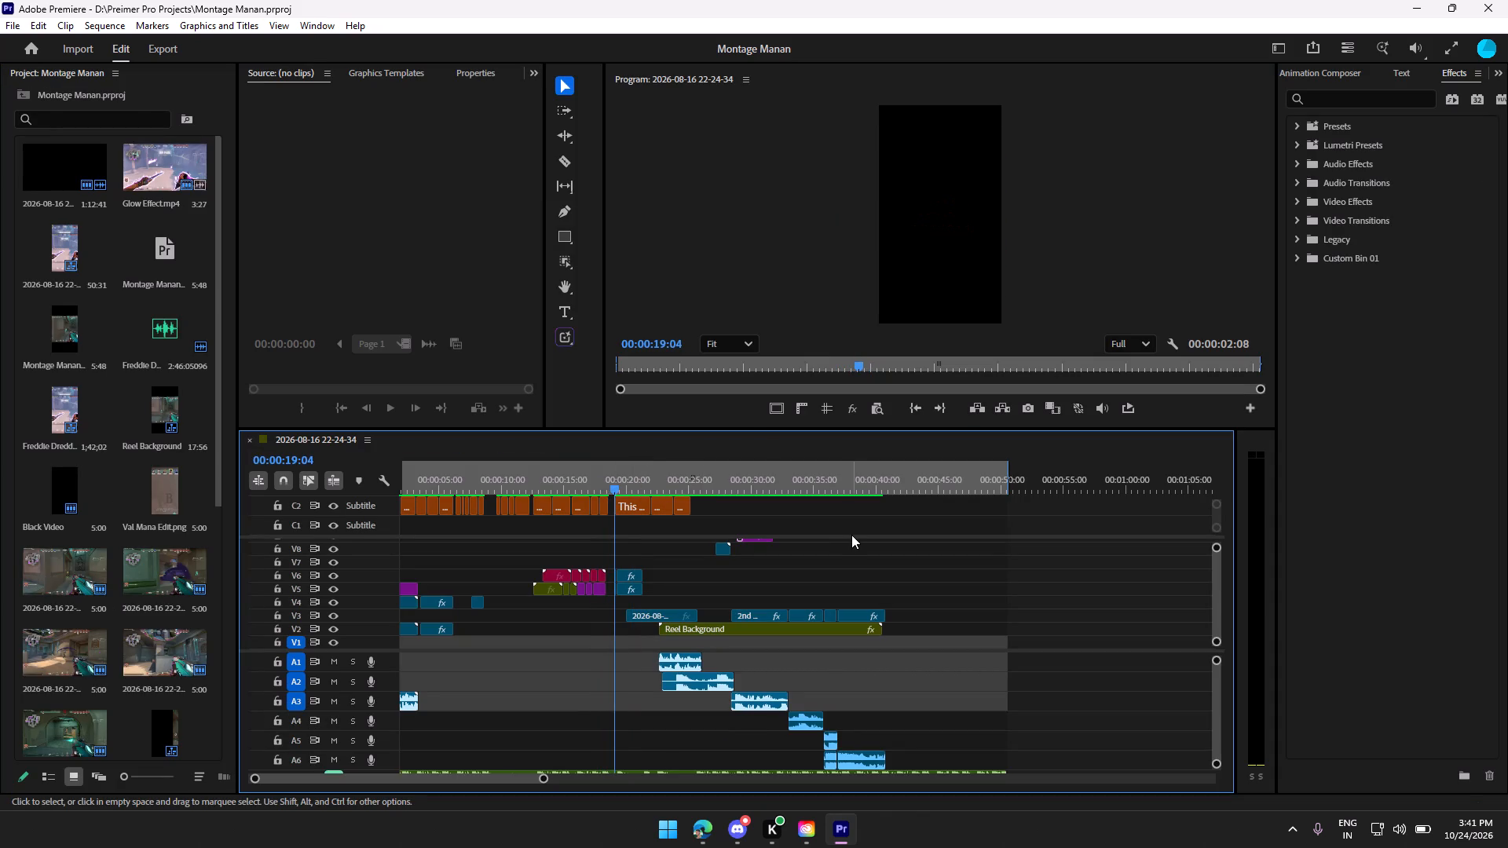
key(Right)
key(Right)
key(Right)
key(Right)
key(Right)
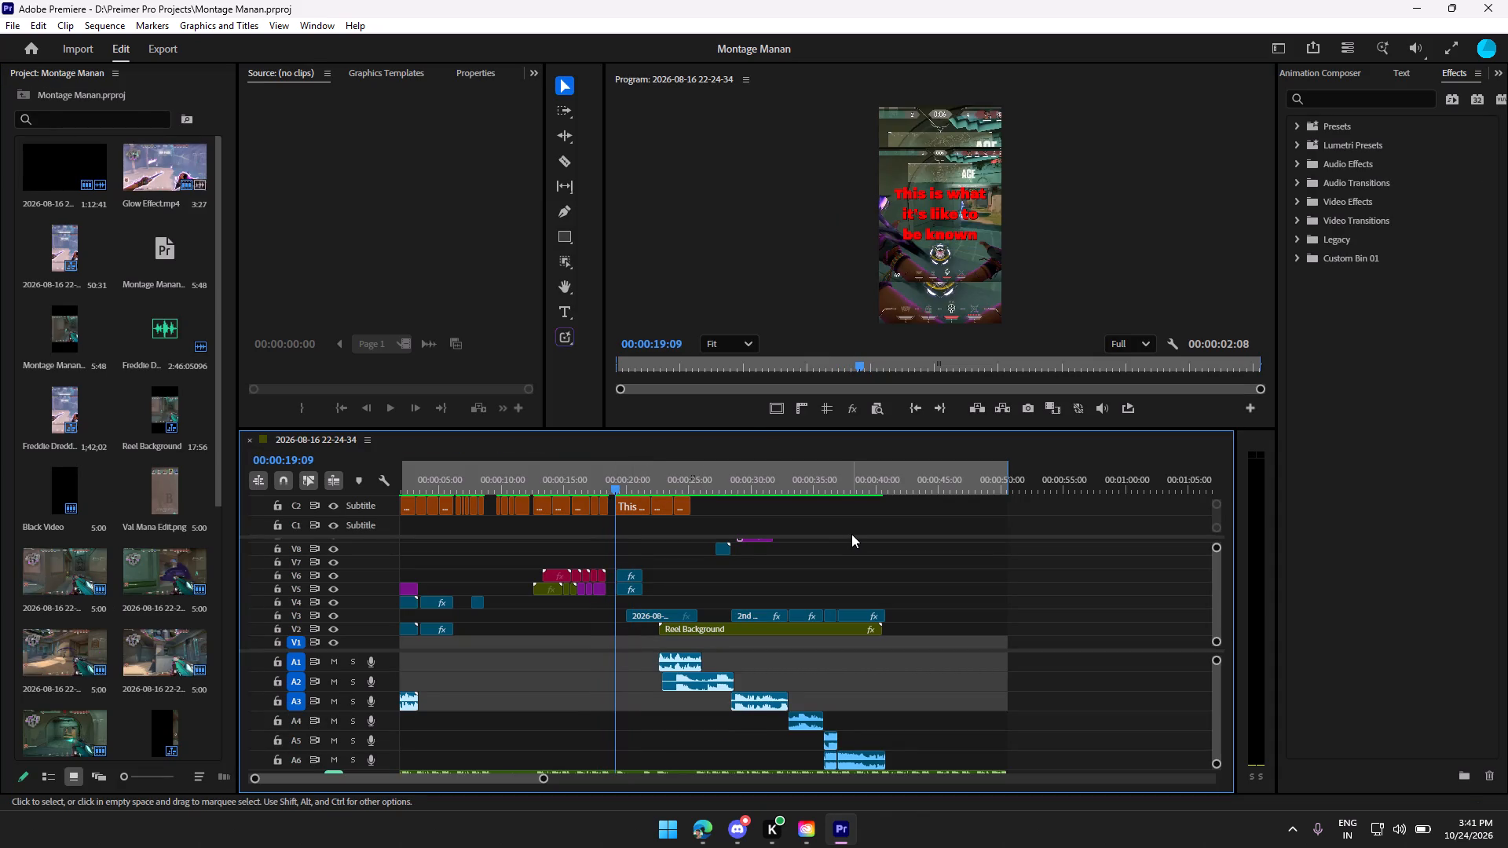
Select the first short 5th Kill clip on V6, starting at 00:00:19:09, in a frame-level timeline view.
scroll(627, 581, up, 2)
scroll(627, 581, down, 1)
scroll(627, 581, up, 3)
scroll(627, 582, down, 1)
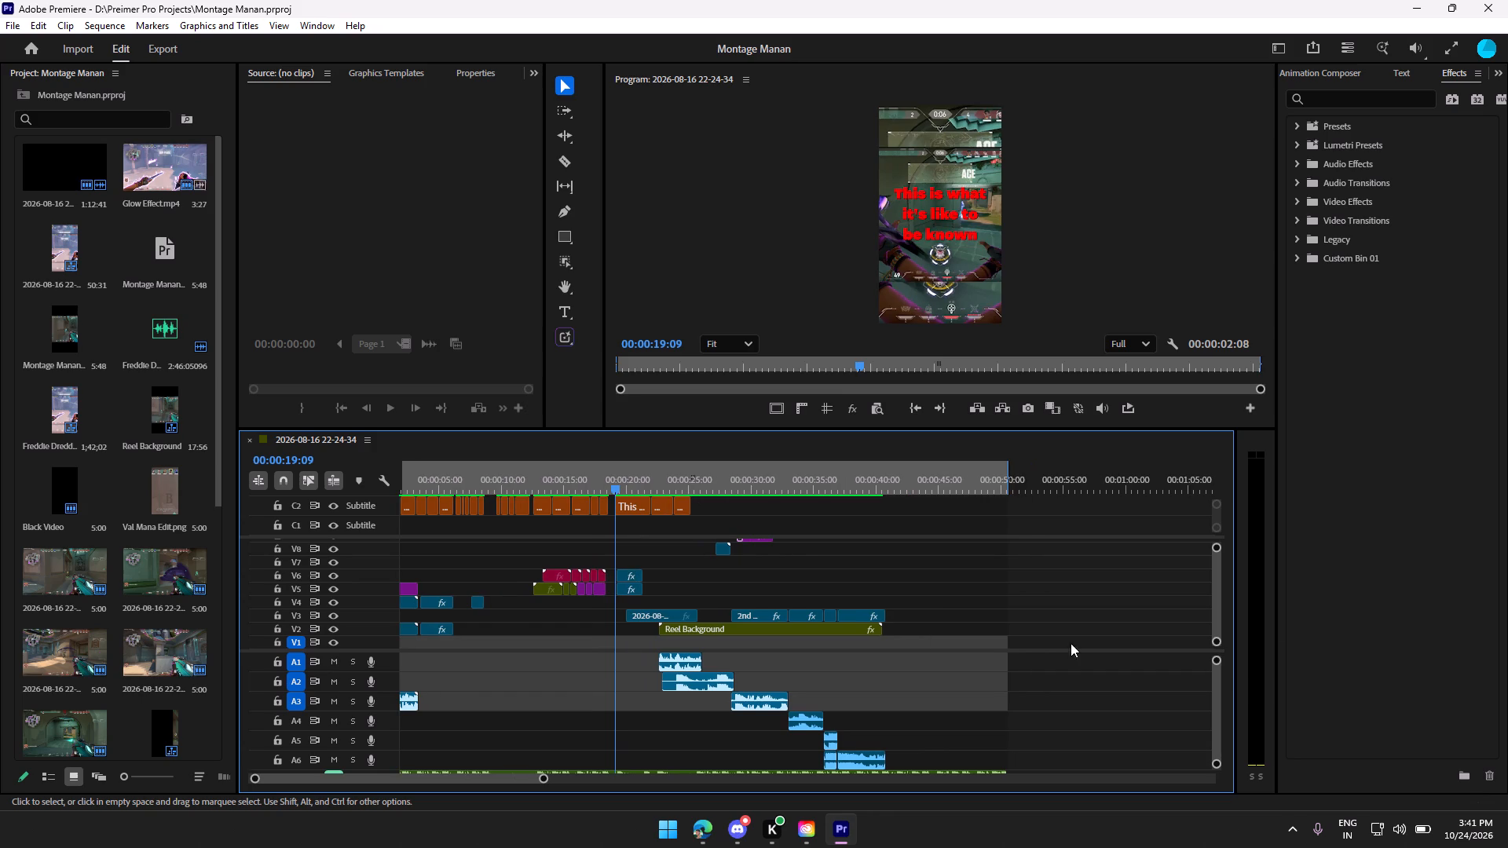
drag(541, 777, 543, 777)
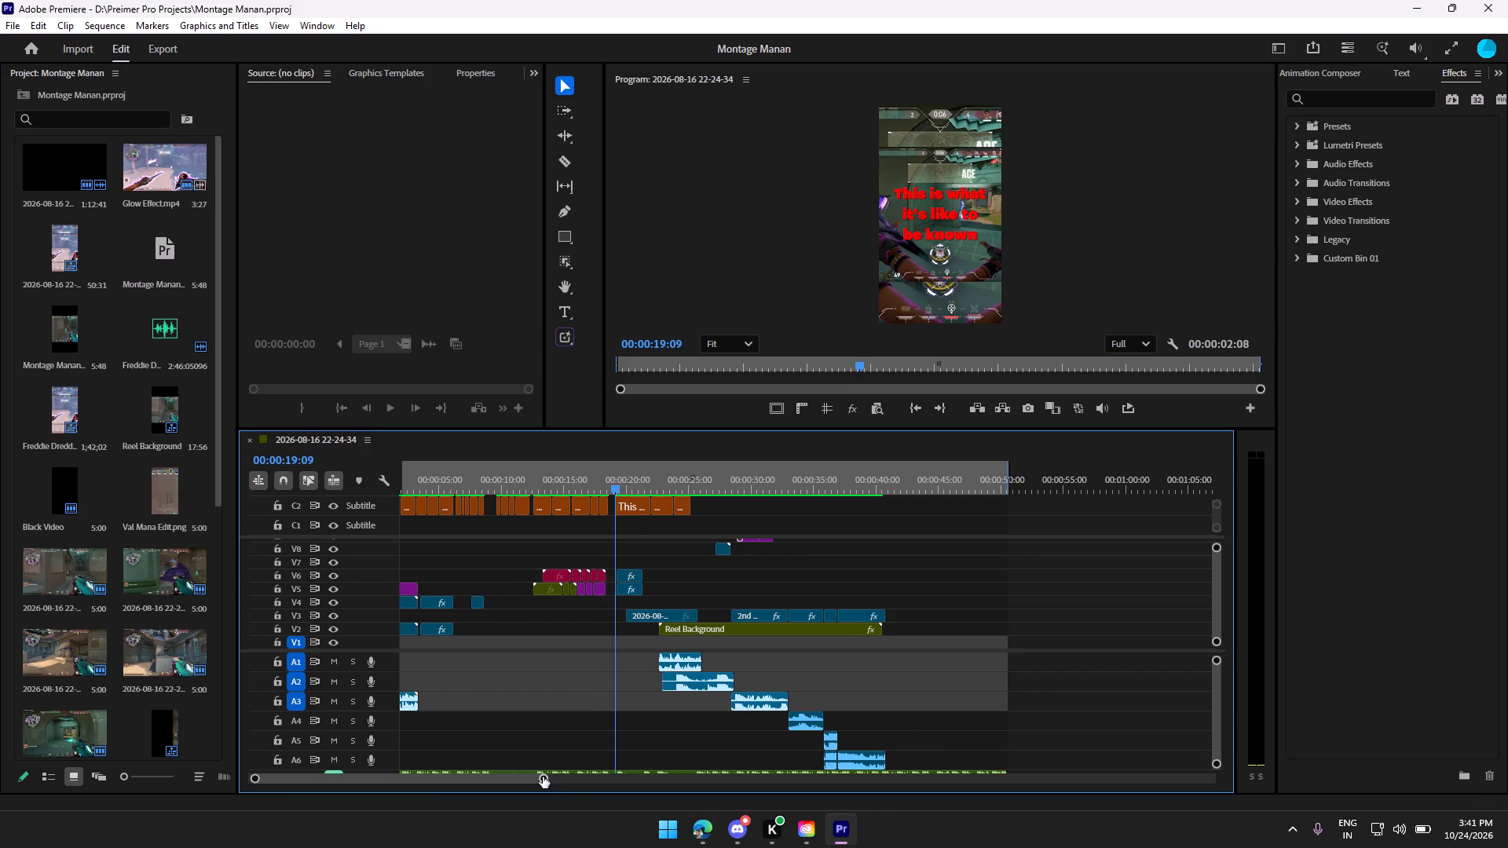
drag(543, 777, 176, 839)
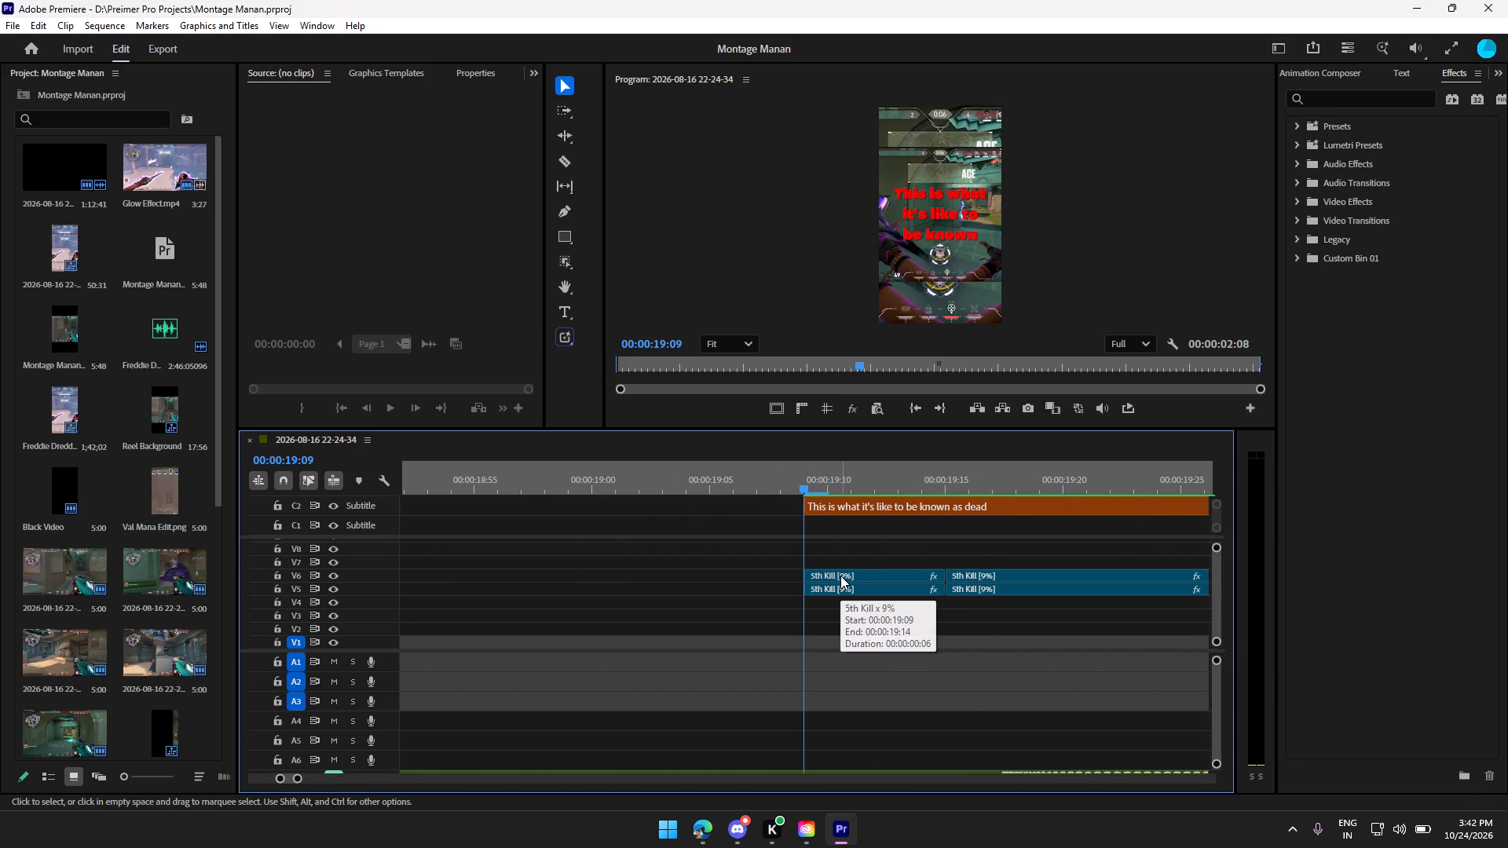
click(840, 576)
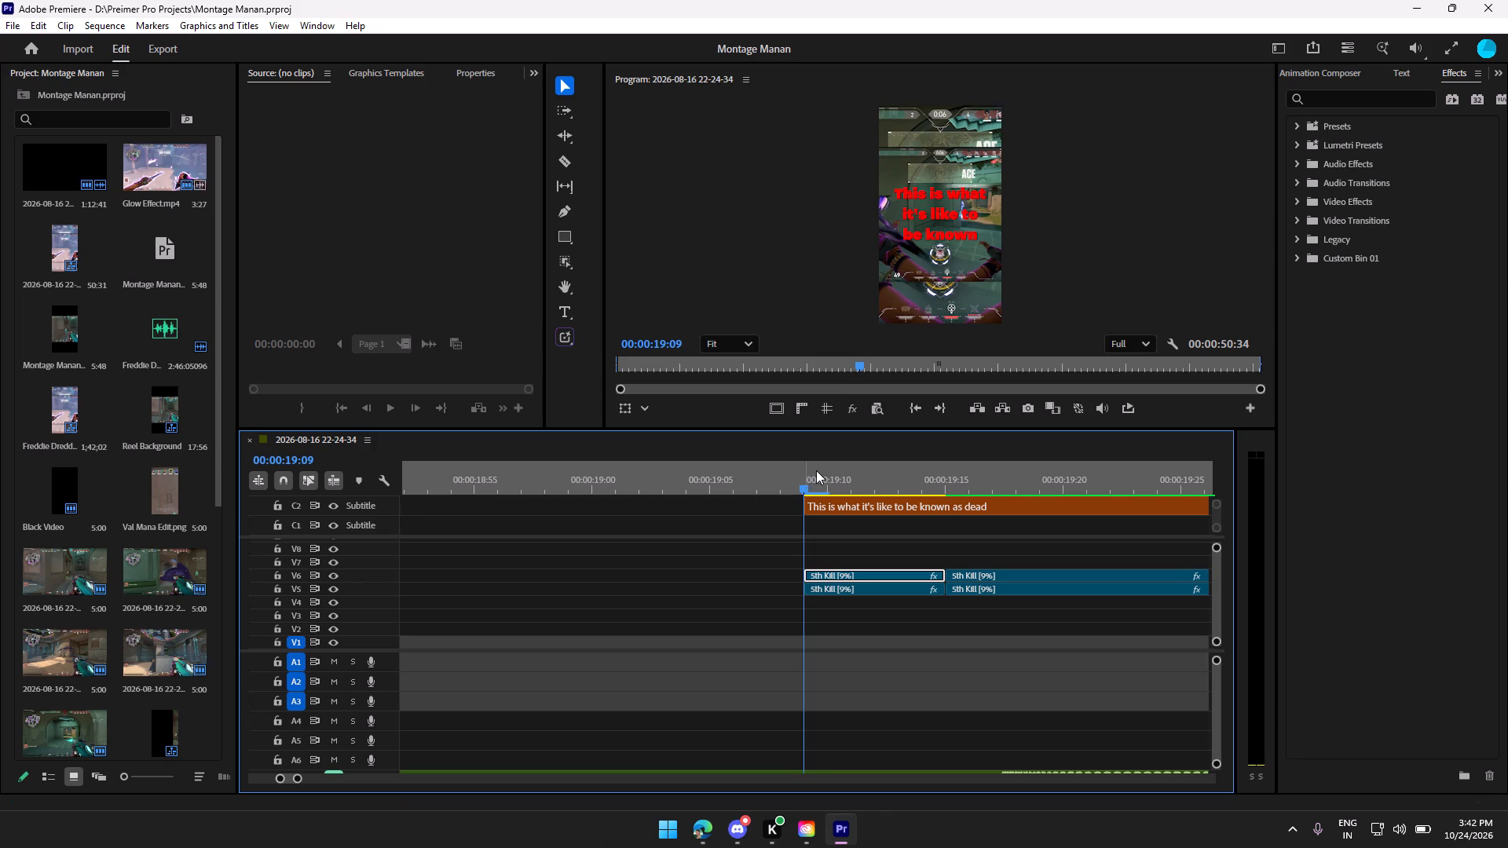
Scrub through the 5th Kill clips from 00:00:19:09 to 00:00:19:29 to examine the cut between the short and longer clips.
drag(804, 484, 849, 481)
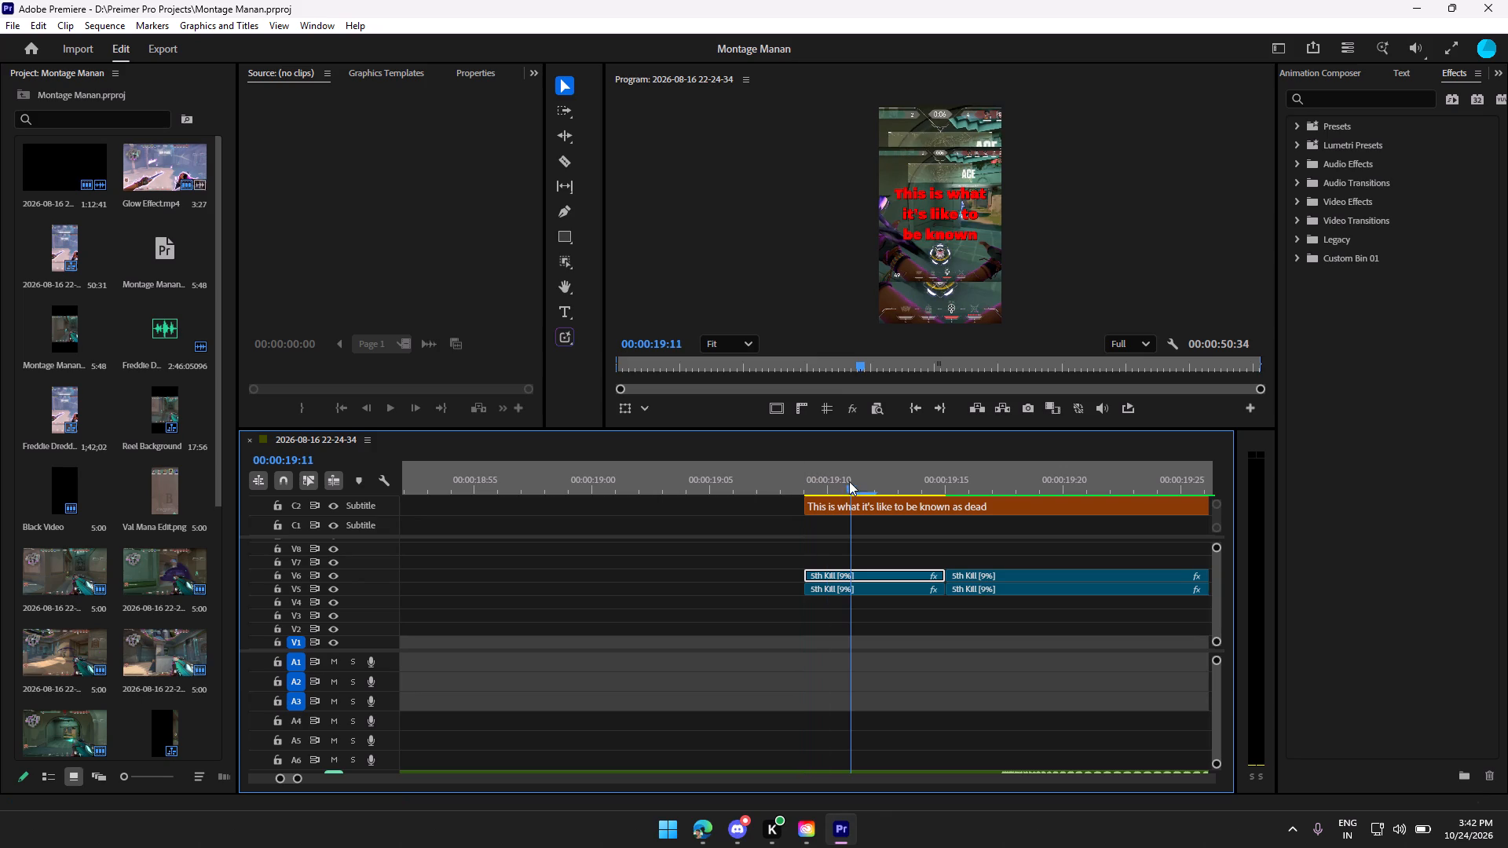
drag(849, 481, 924, 483)
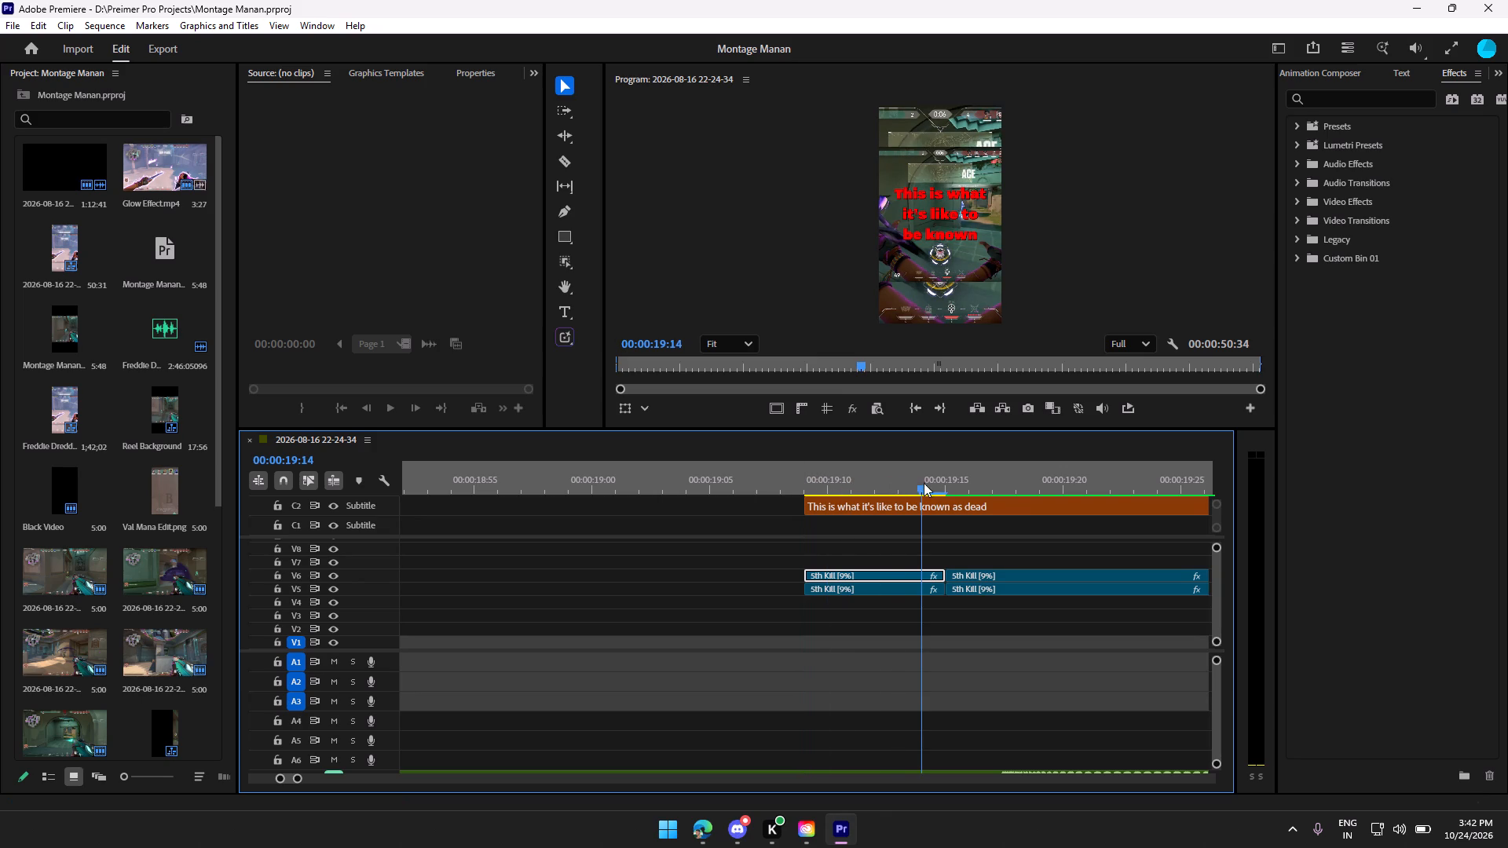
drag(924, 483, 959, 487)
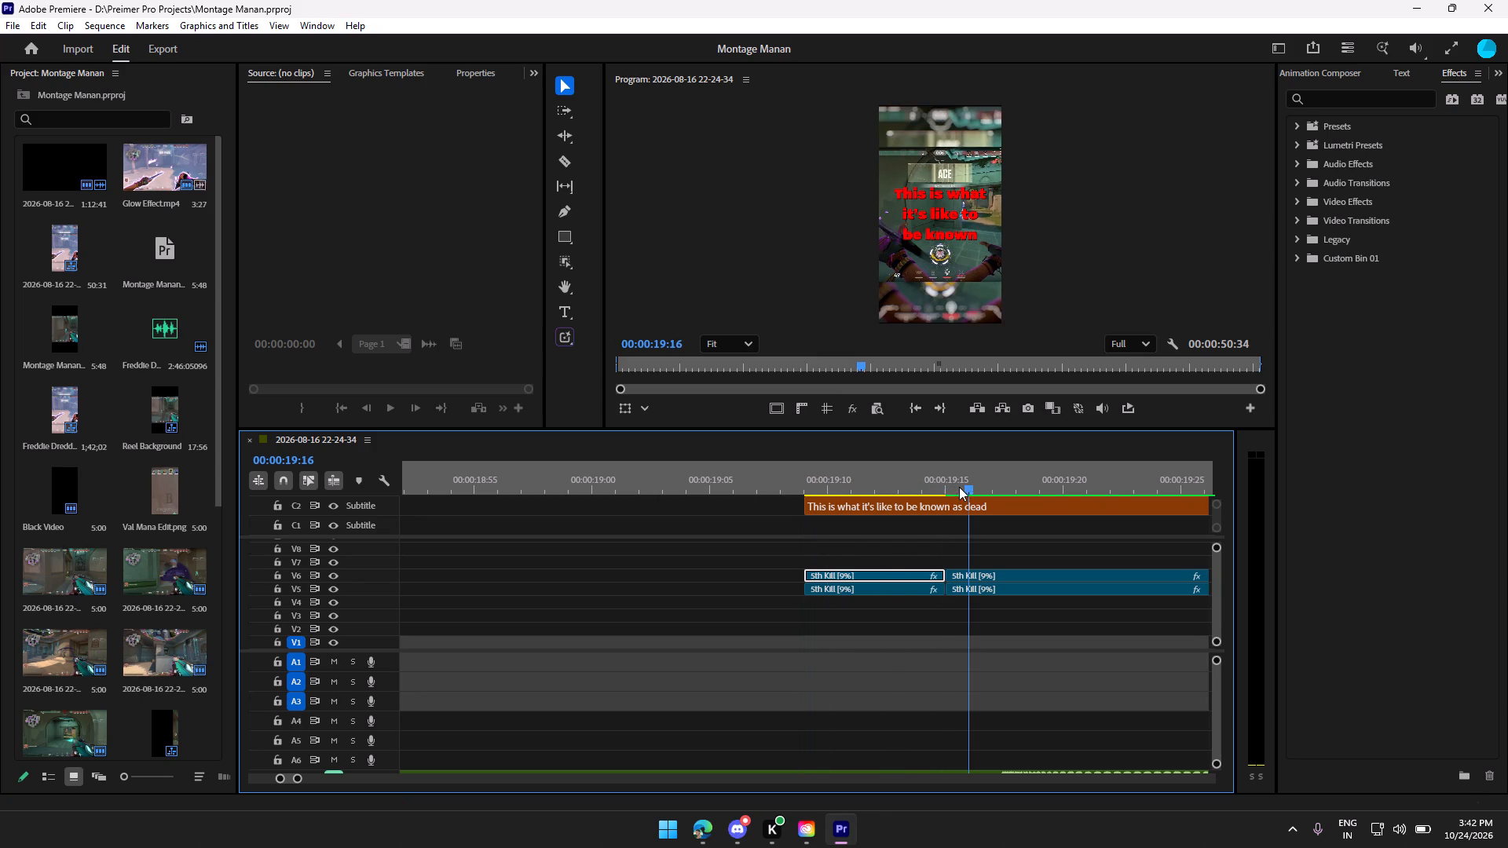
drag(959, 487, 989, 492)
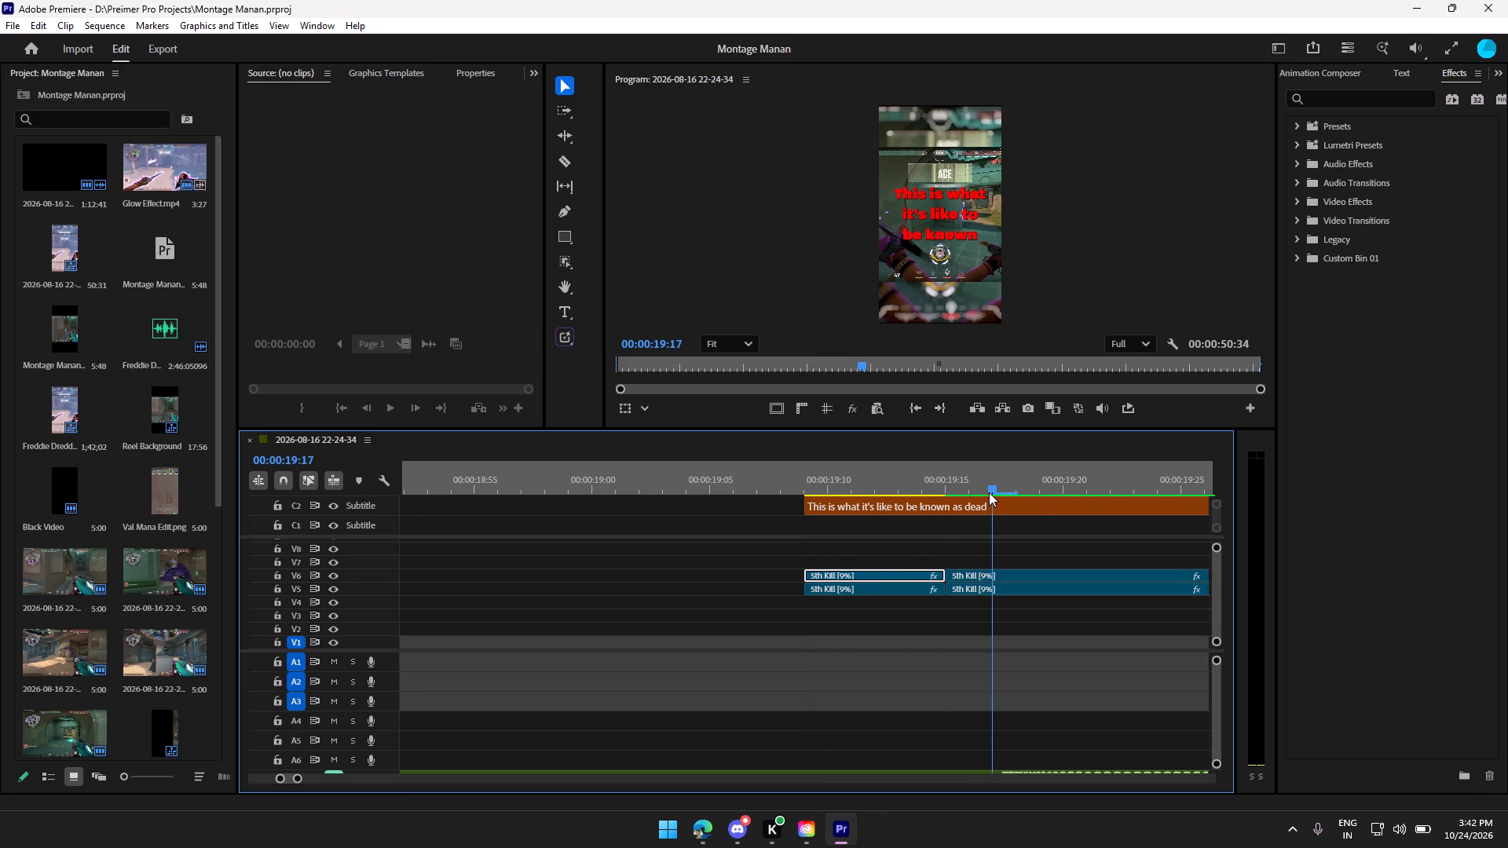
drag(989, 492, 1232, 517)
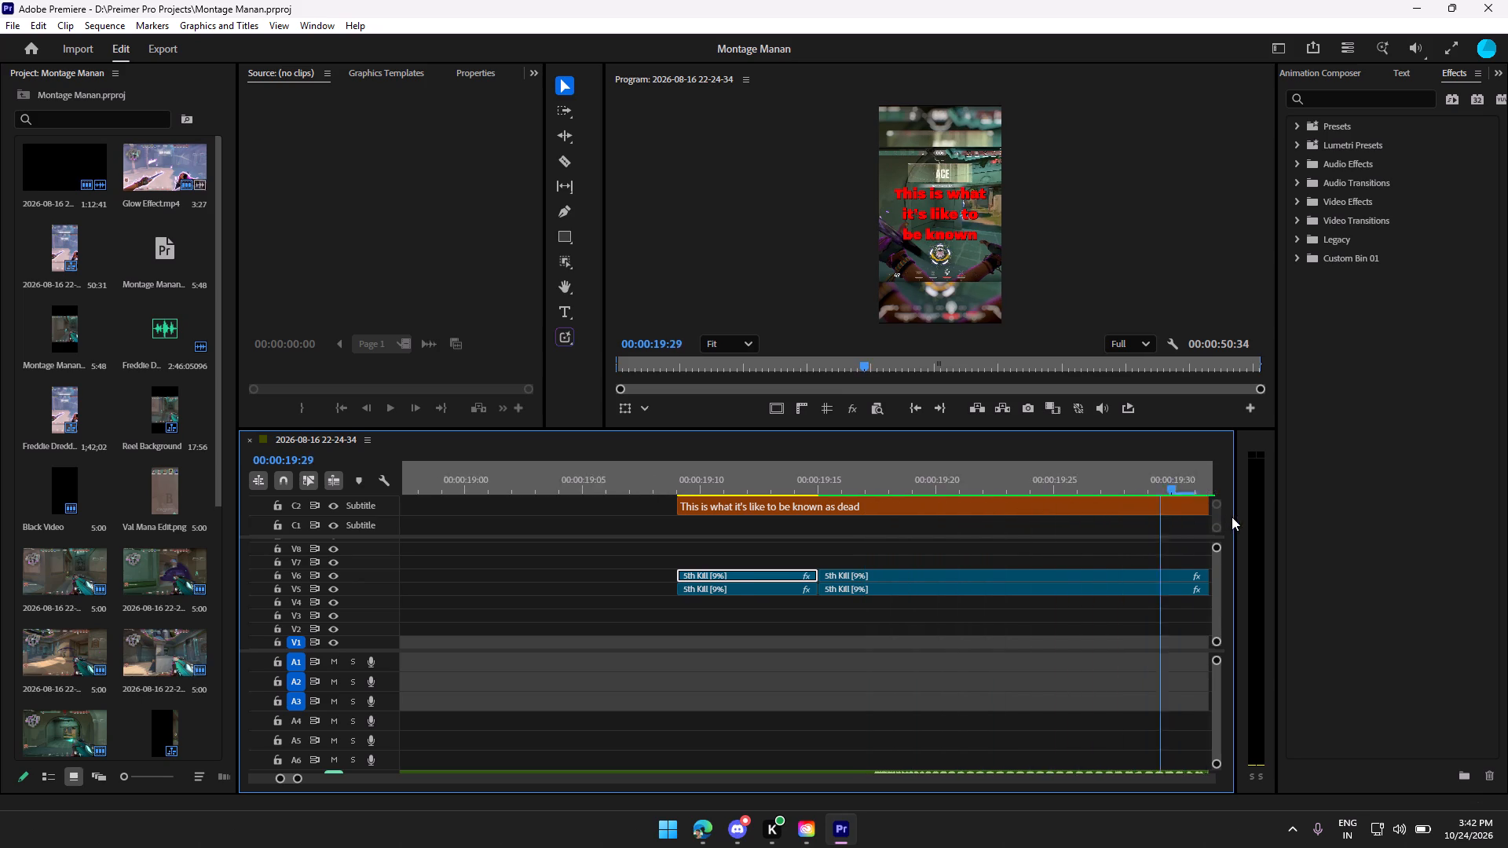
drag(1232, 517, 779, 523)
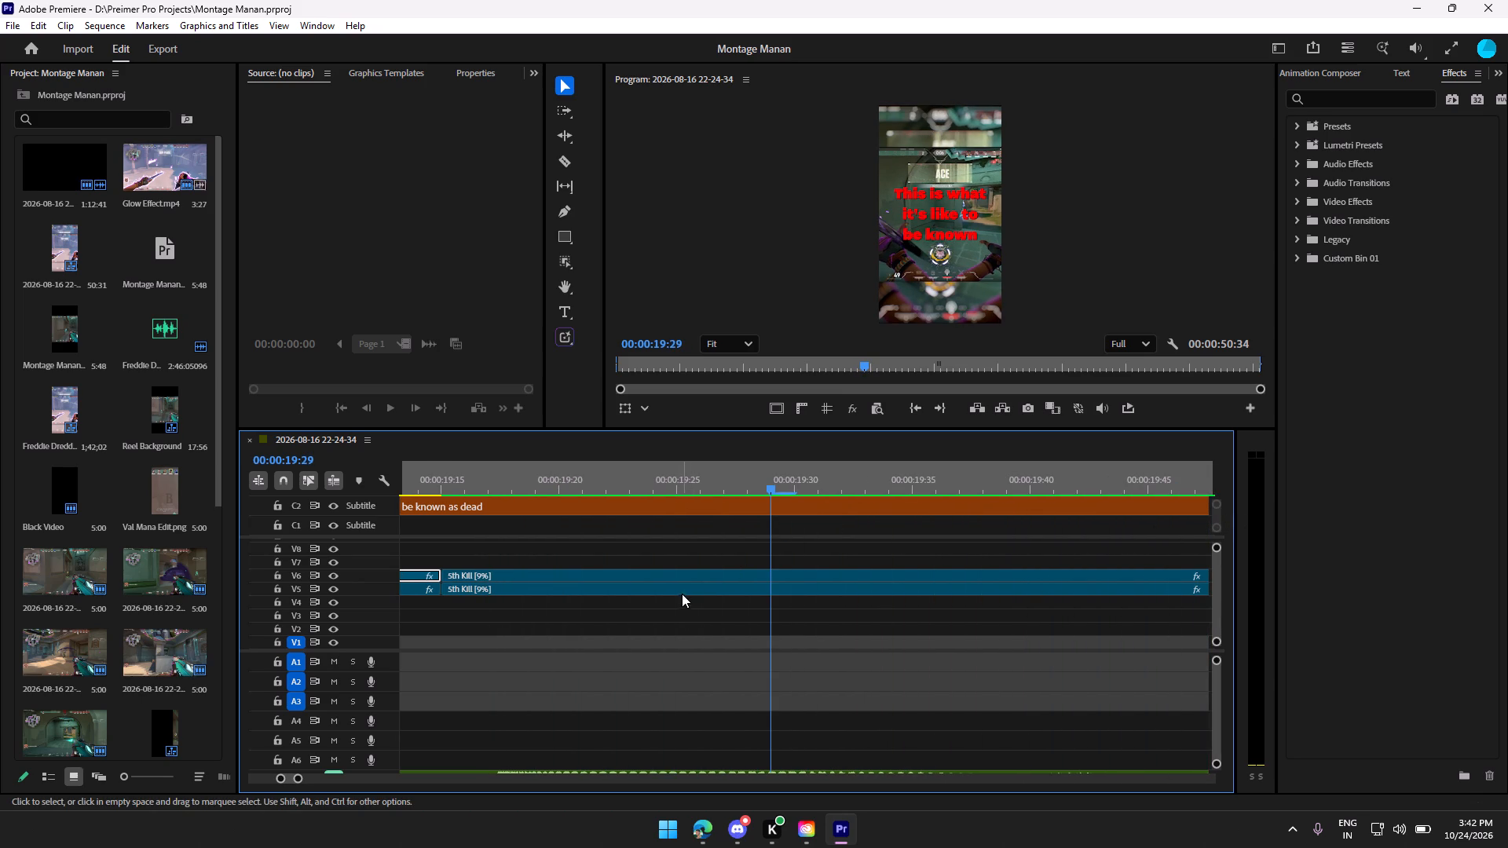
Link the two longer 5th Kill clips stacked on V5 and V6, starting at 00:00:19:15.
drag(731, 562, 735, 596)
right_click(713, 569)
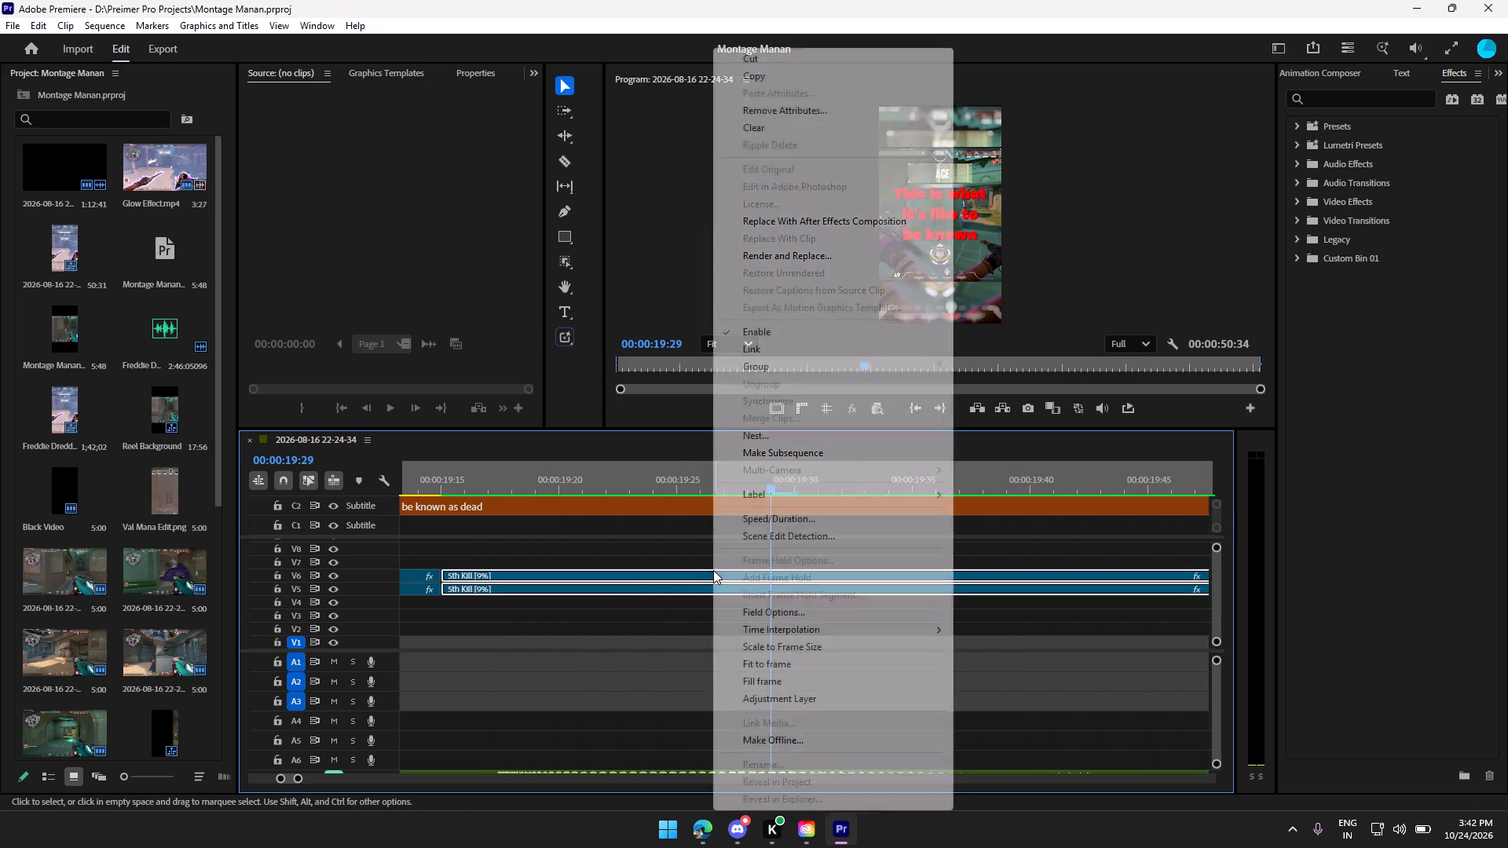
click(789, 356)
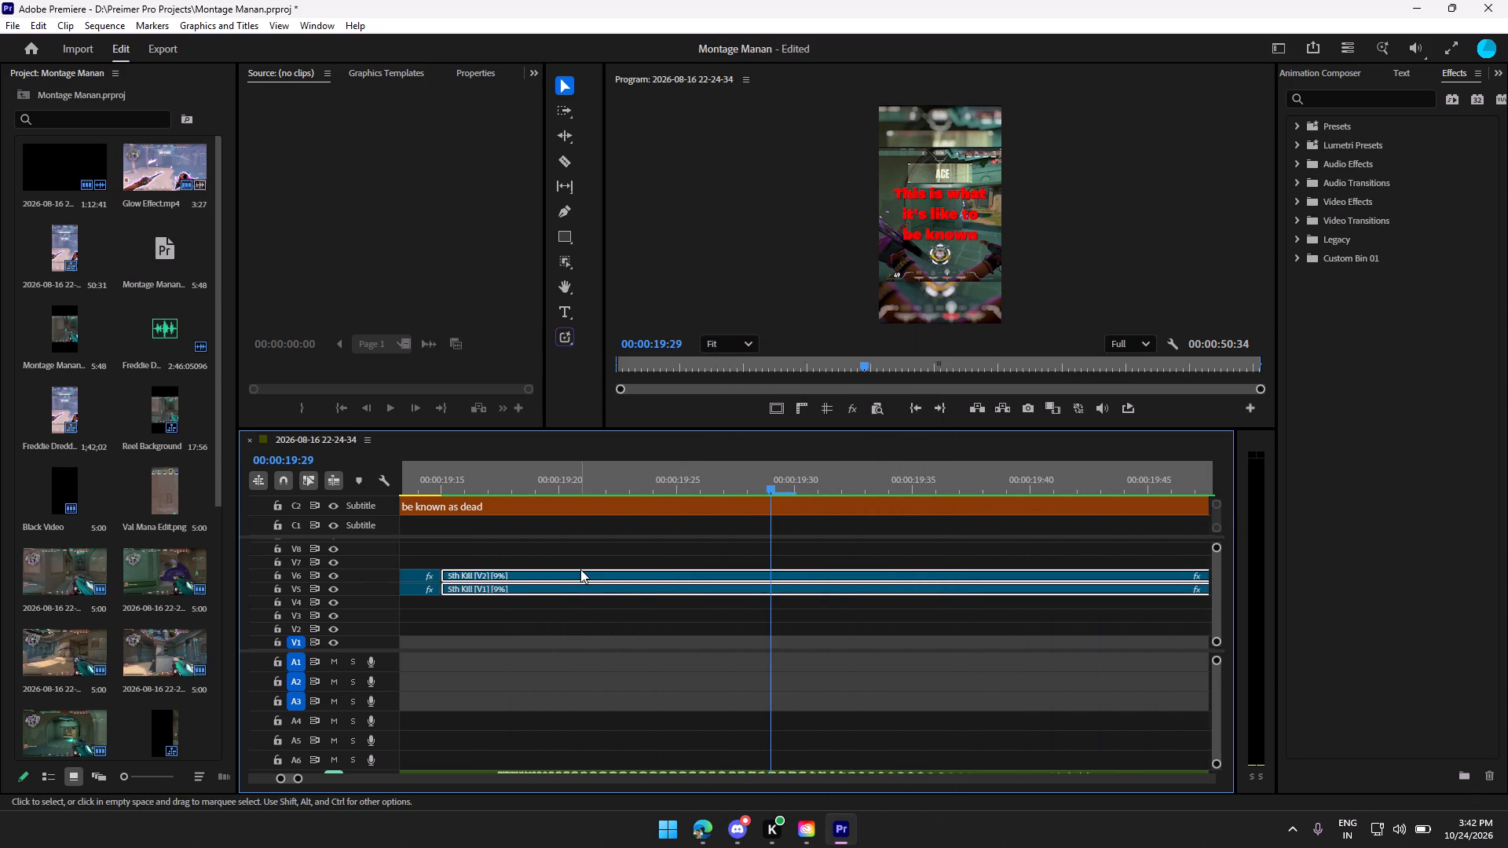
Set the speed of the linked 5th Kill clips on V5 and V6 to 100%.
right_click(568, 576)
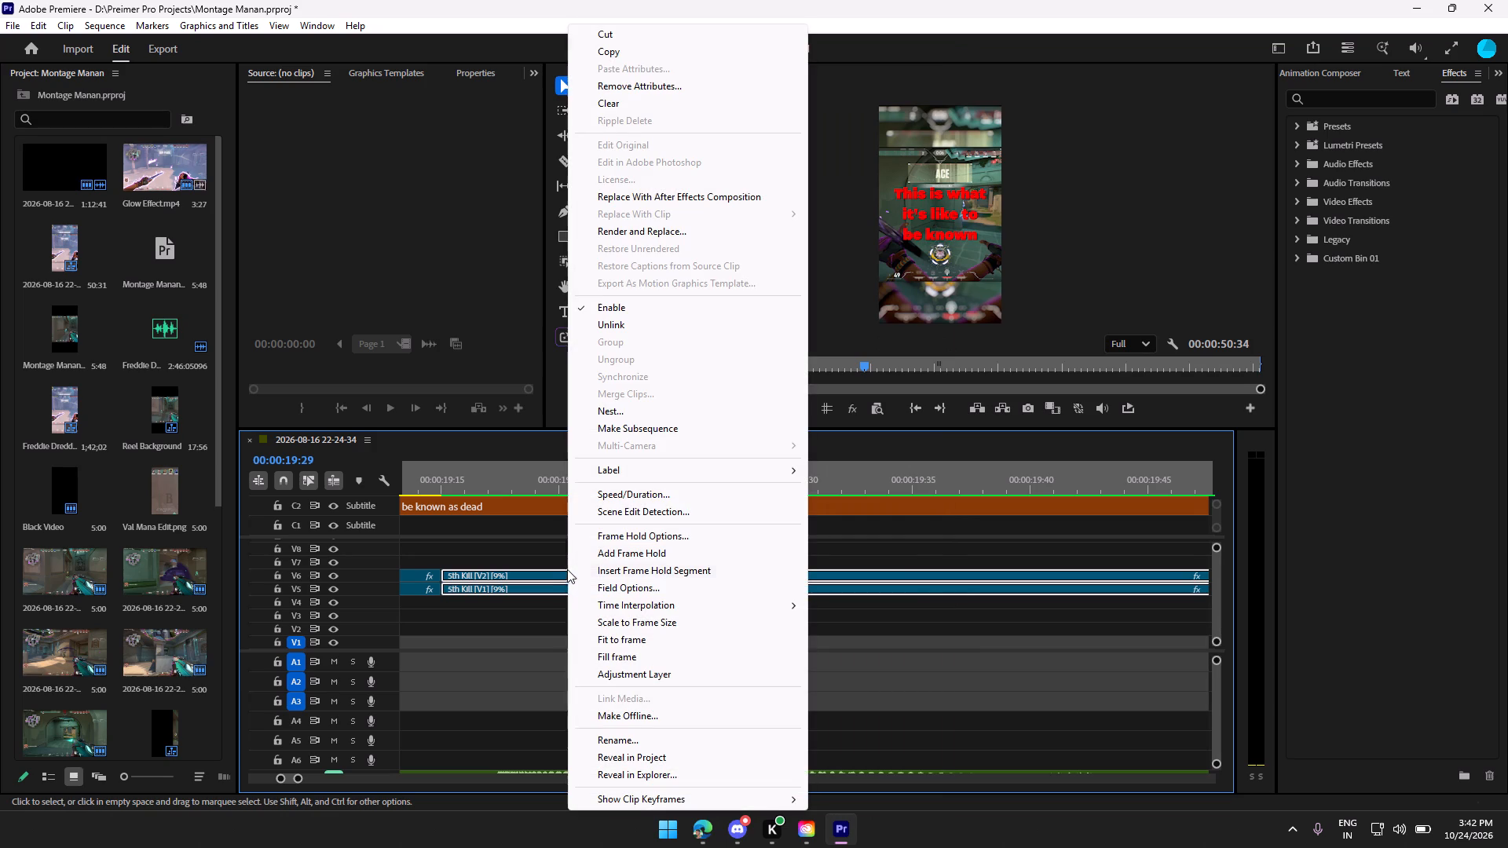
click(648, 496)
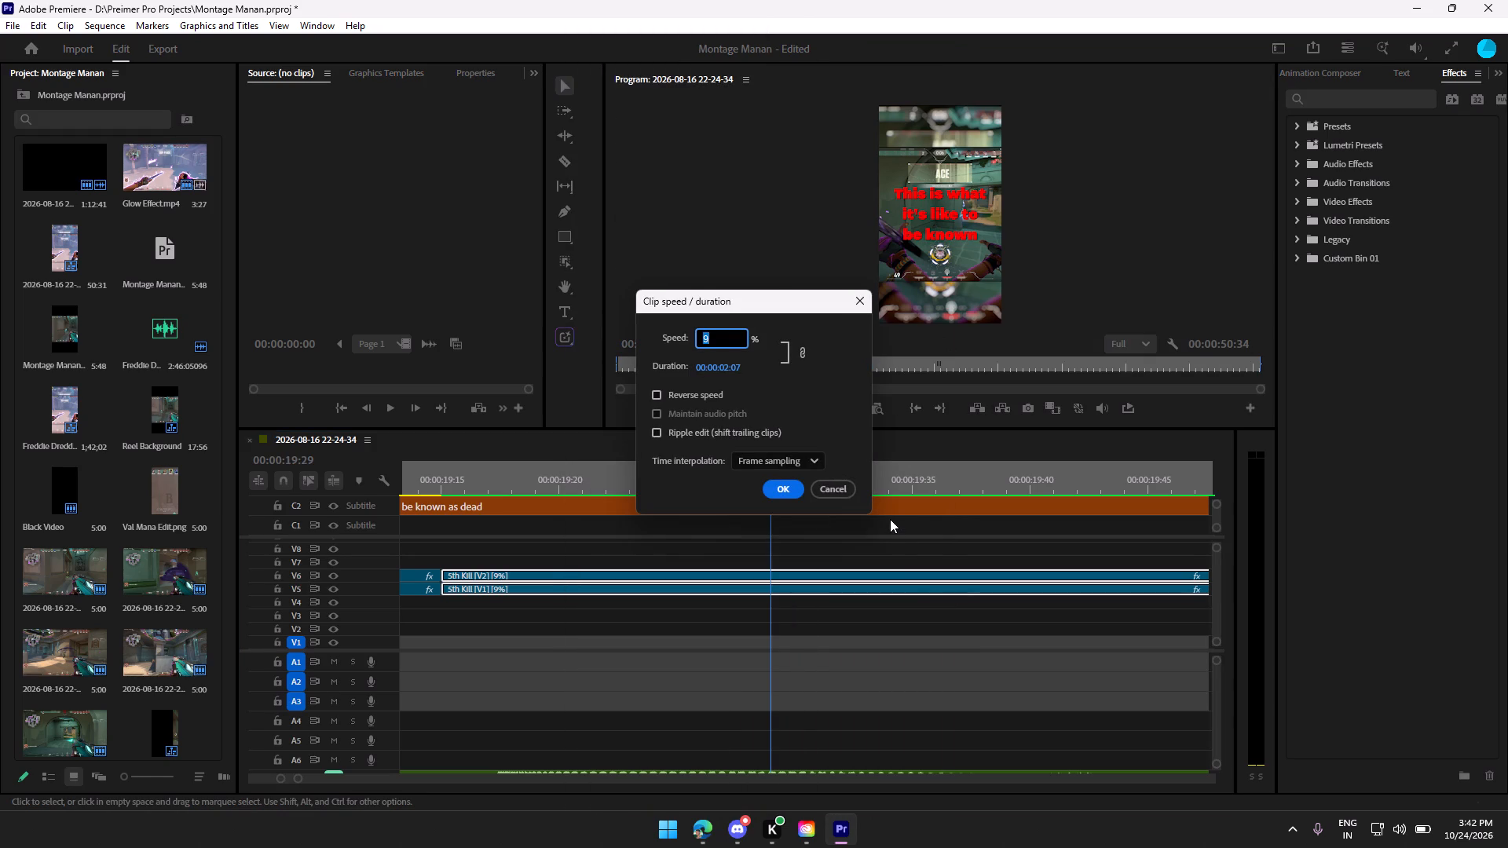
text(100)
key(Return)
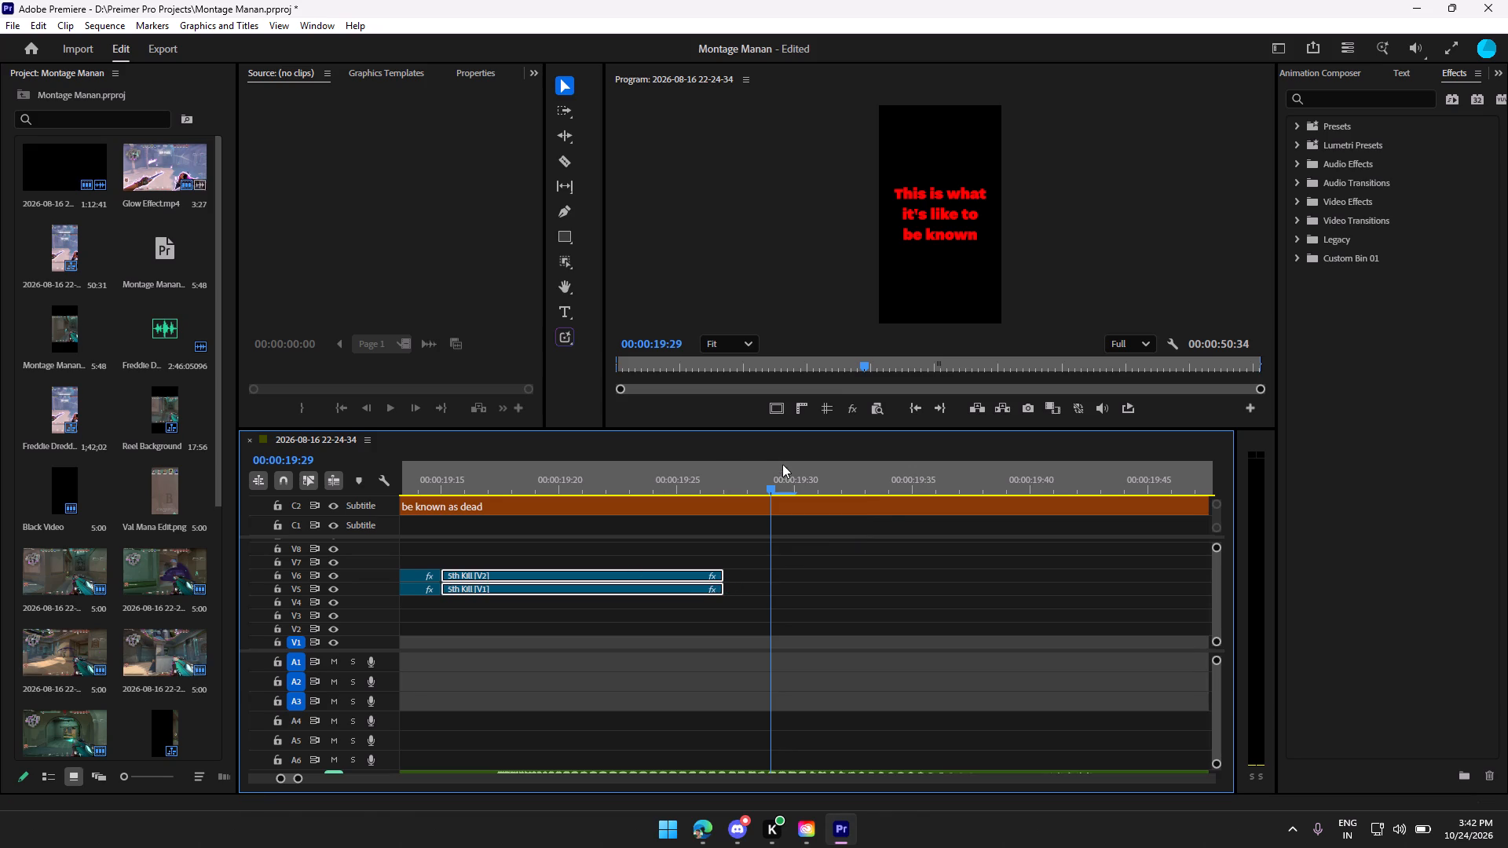
Extend the end of the linked 5th Kill clips on V5 and V6 to about 00:00:20:18.
drag(763, 488, 554, 494)
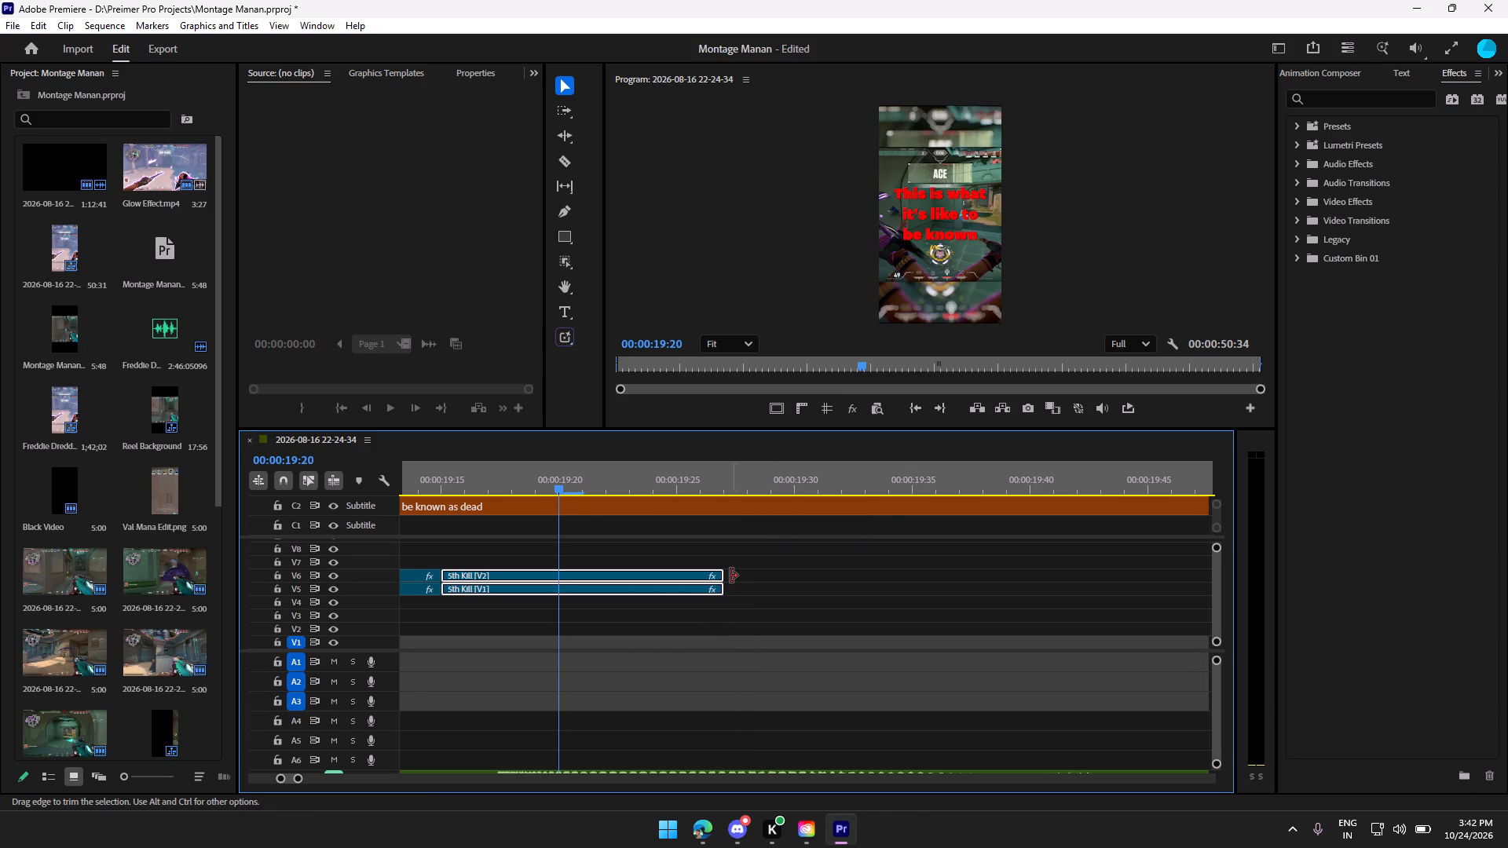
drag(722, 576, 1206, 550)
key(space)
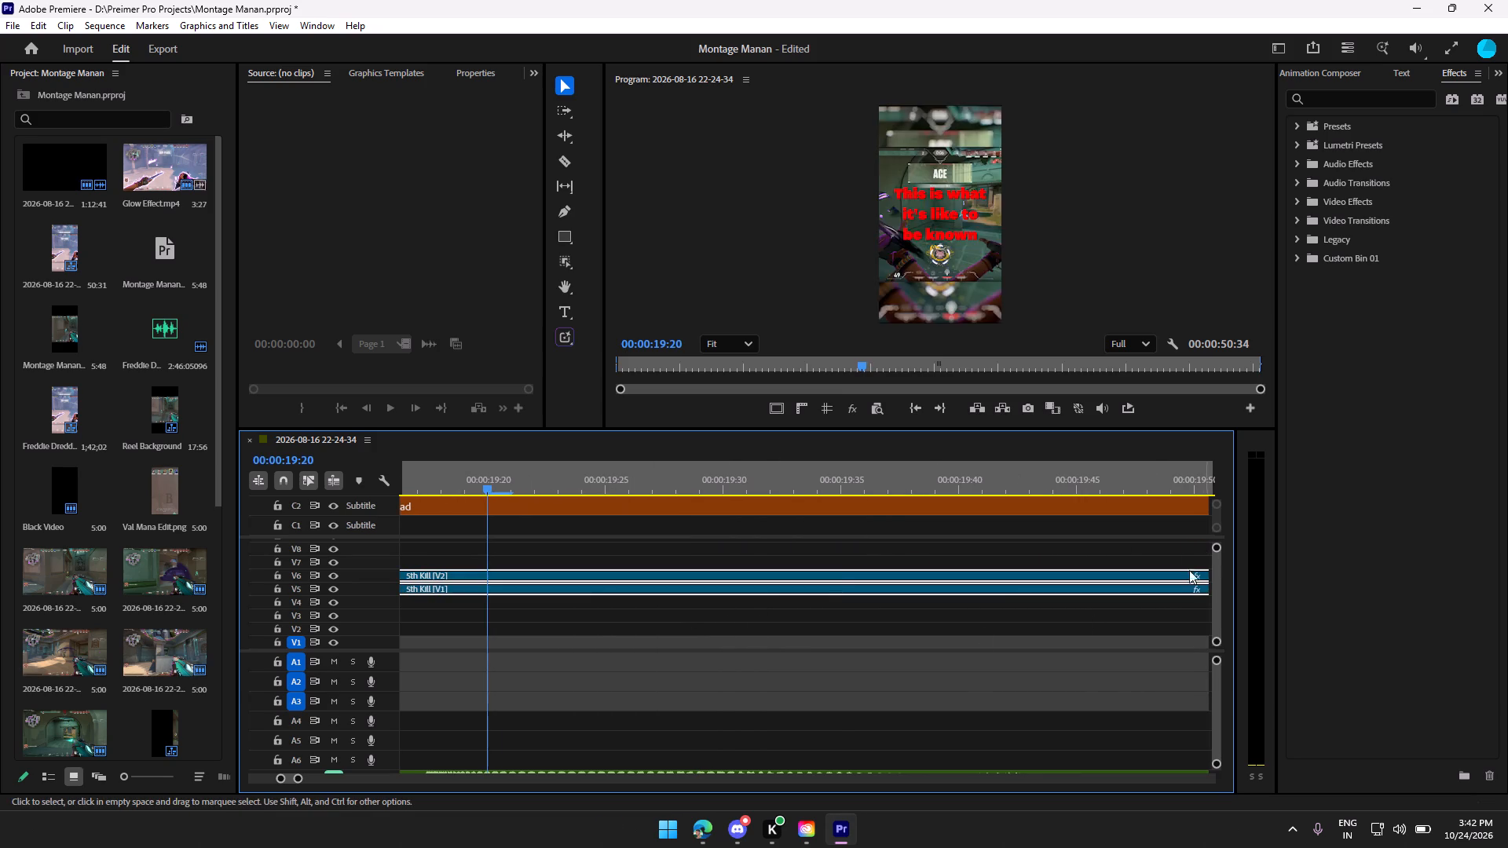
key(space)
scroll(595, 615, up, 1)
scroll(589, 616, down, 4)
scroll(592, 614, up, 4)
scroll(592, 613, down, 1)
scroll(592, 613, up, 1)
drag(510, 572, 963, 573)
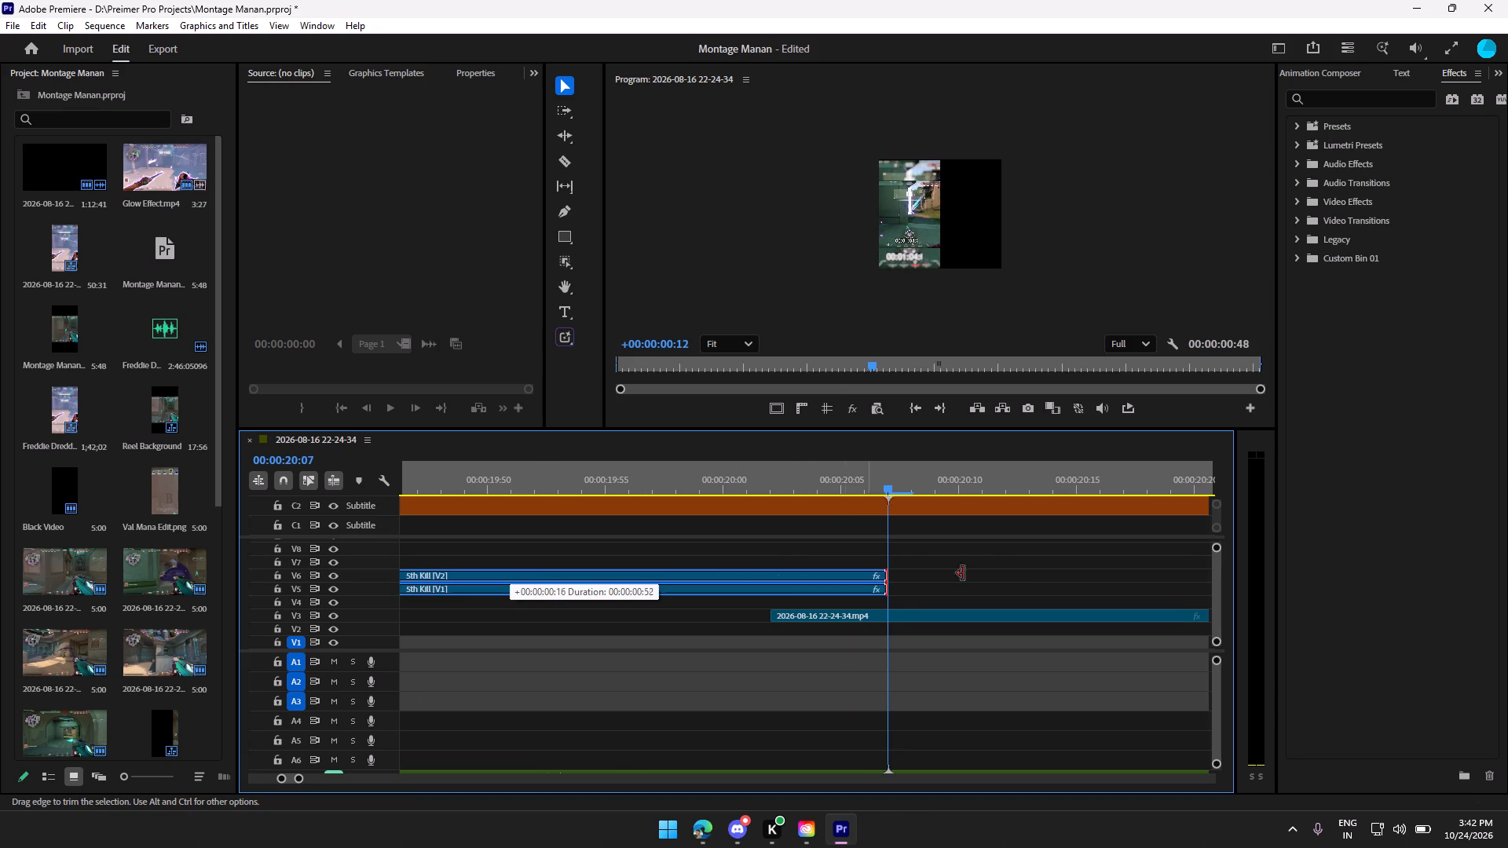
drag(963, 573, 1148, 568)
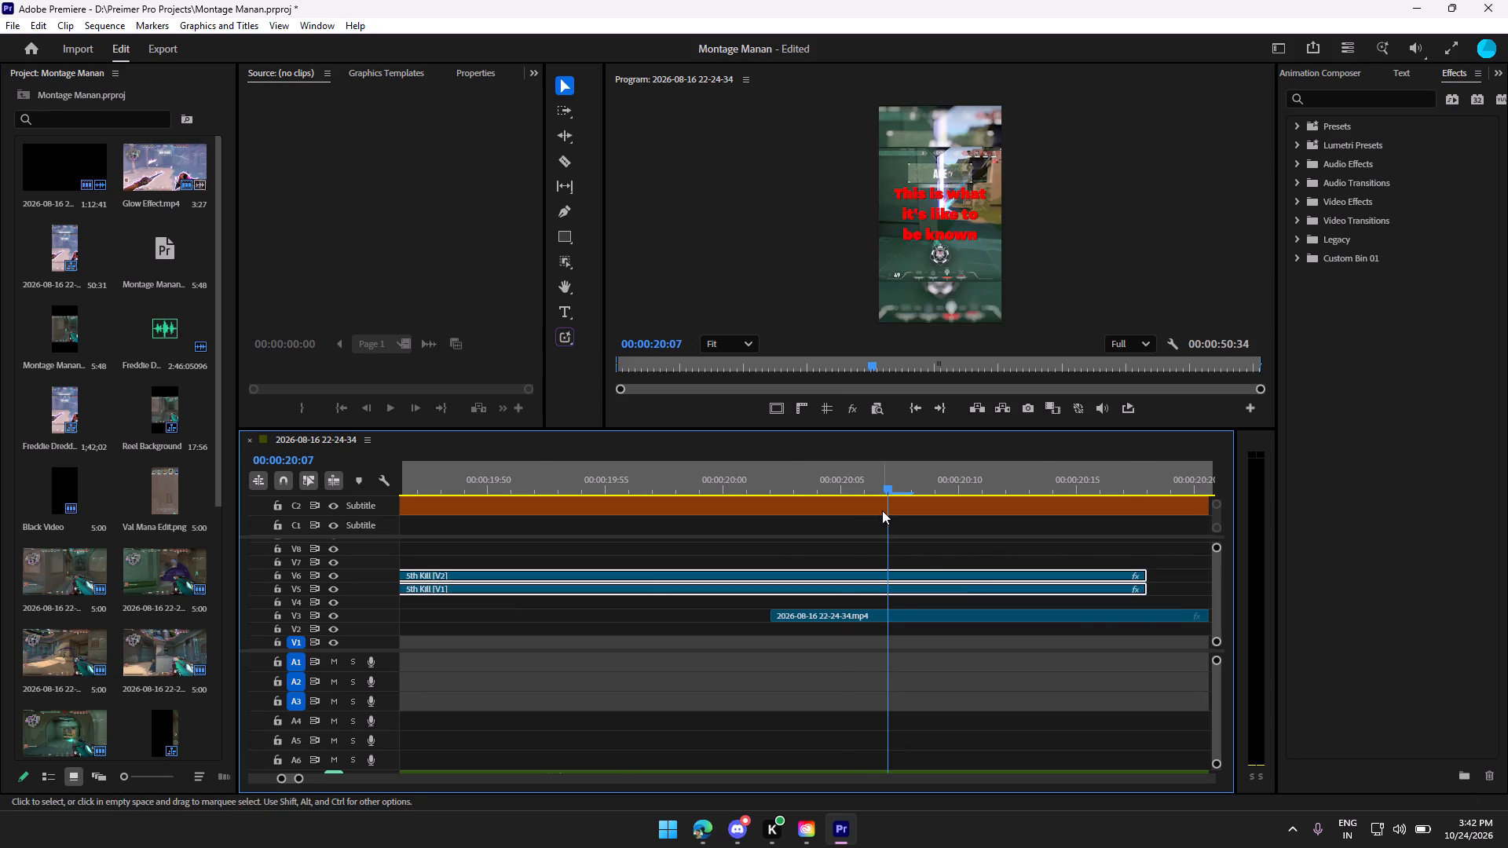
Scrub and play from the short 5th Kill clips at about 00:00:19:09 to review the change into the 100% speed clips.
drag(884, 488, 319, 527)
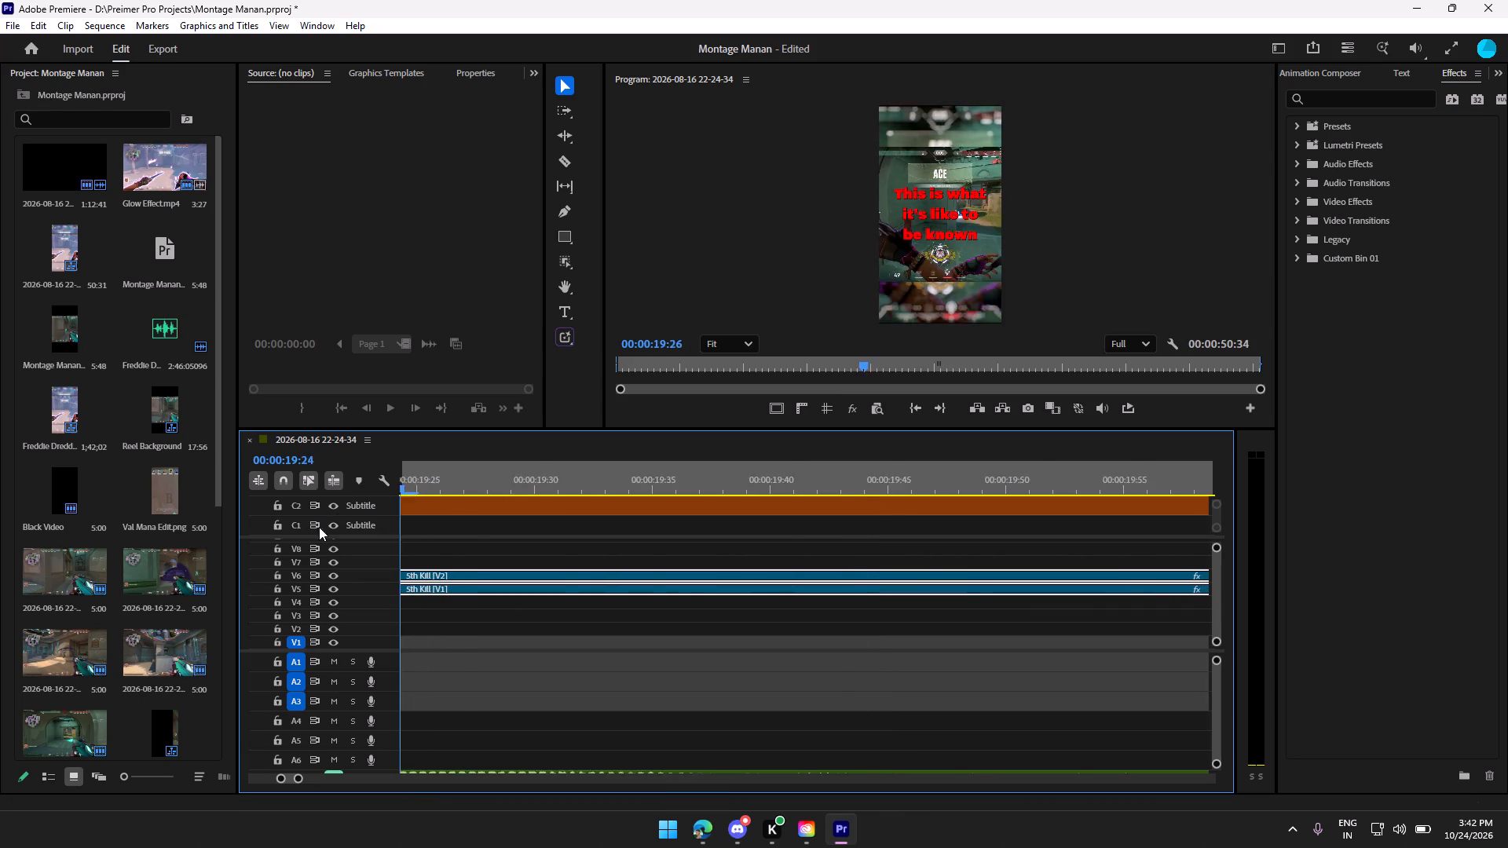
drag(319, 527, 513, 536)
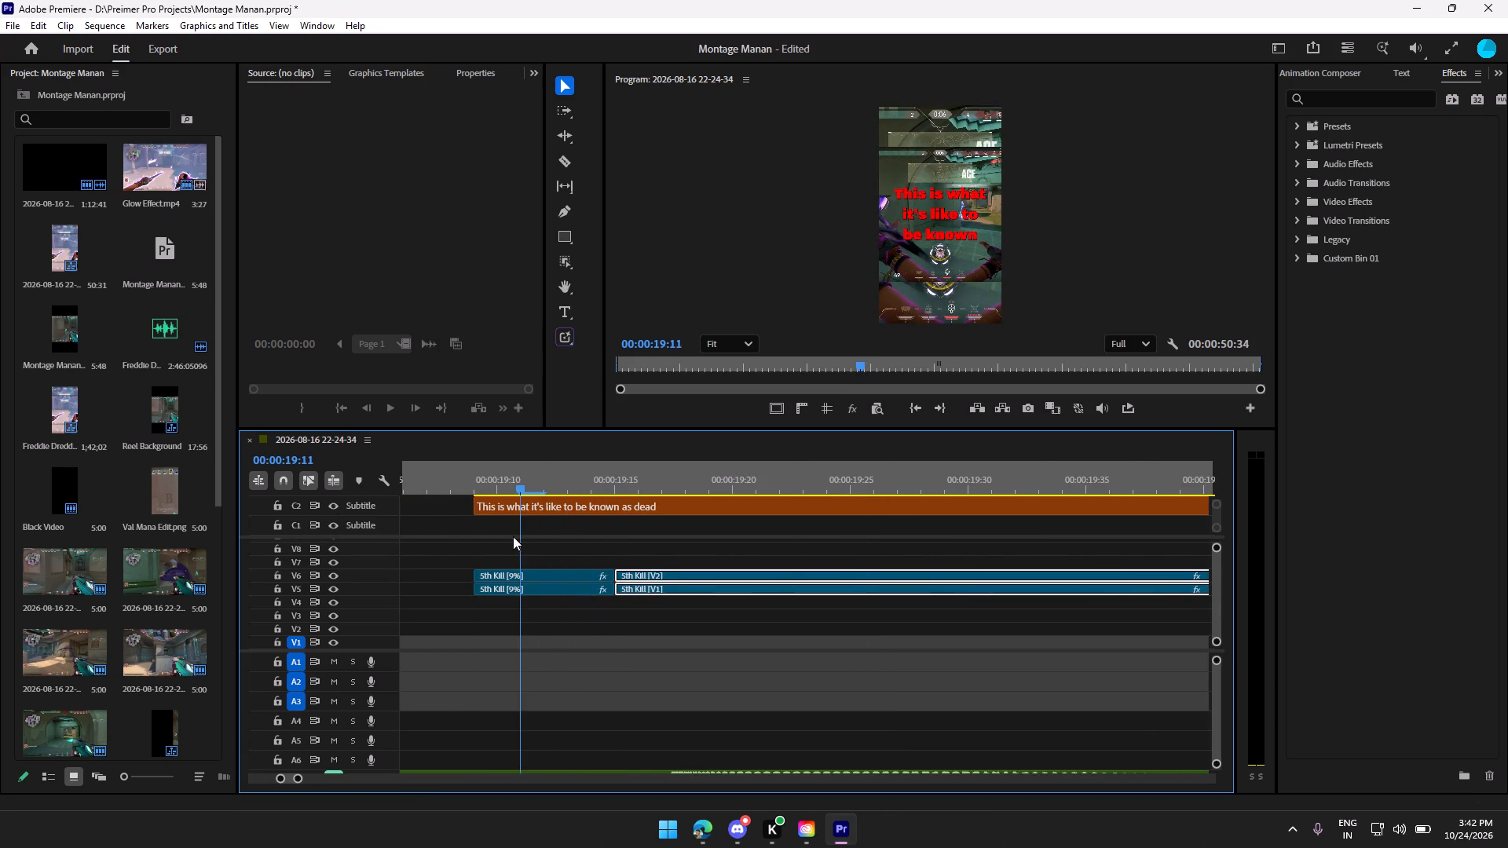
drag(513, 536, 612, 535)
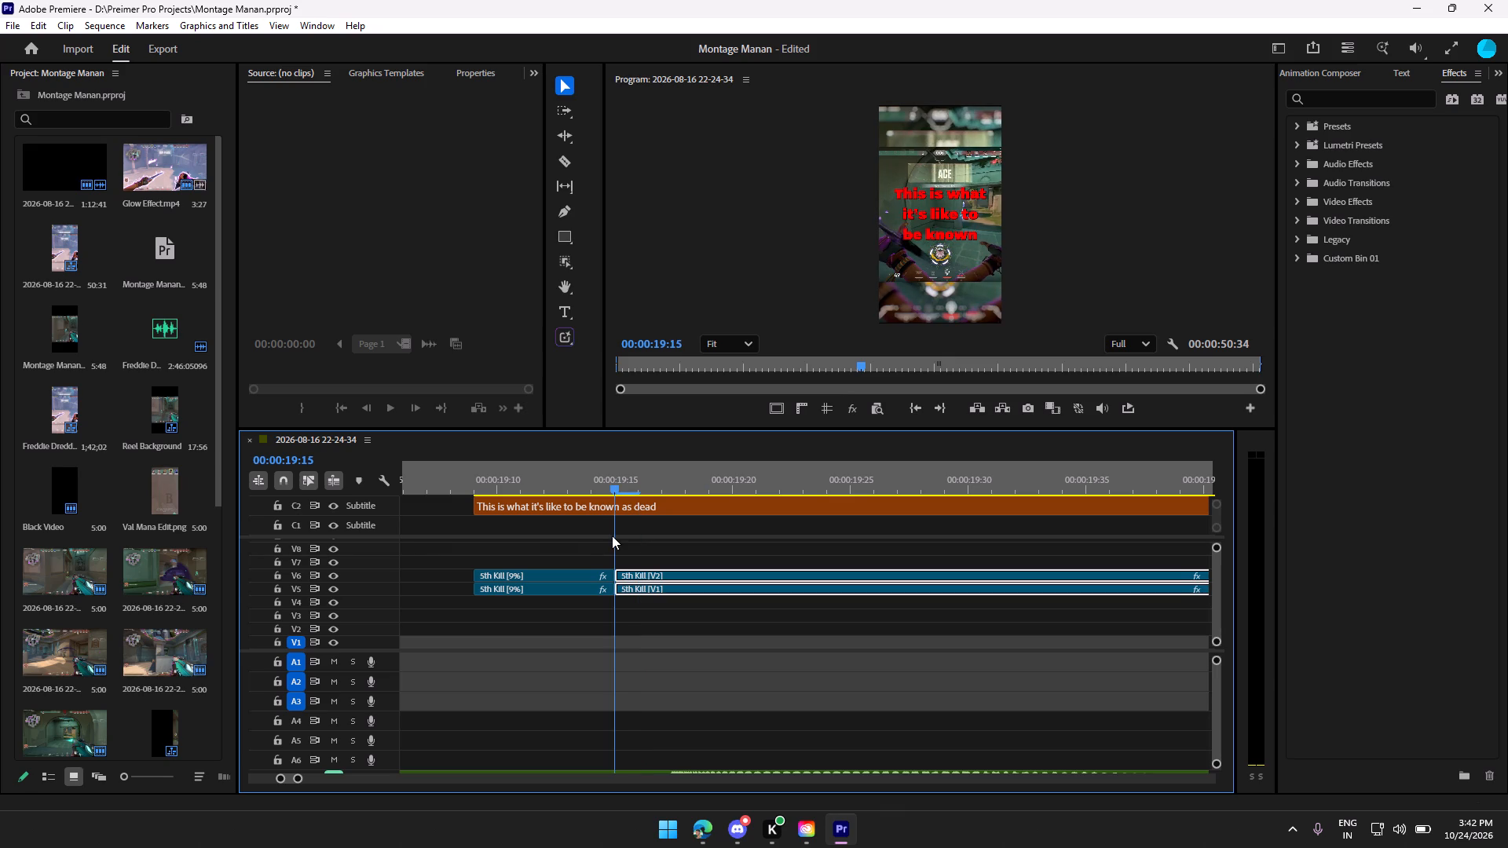
drag(612, 535, 538, 536)
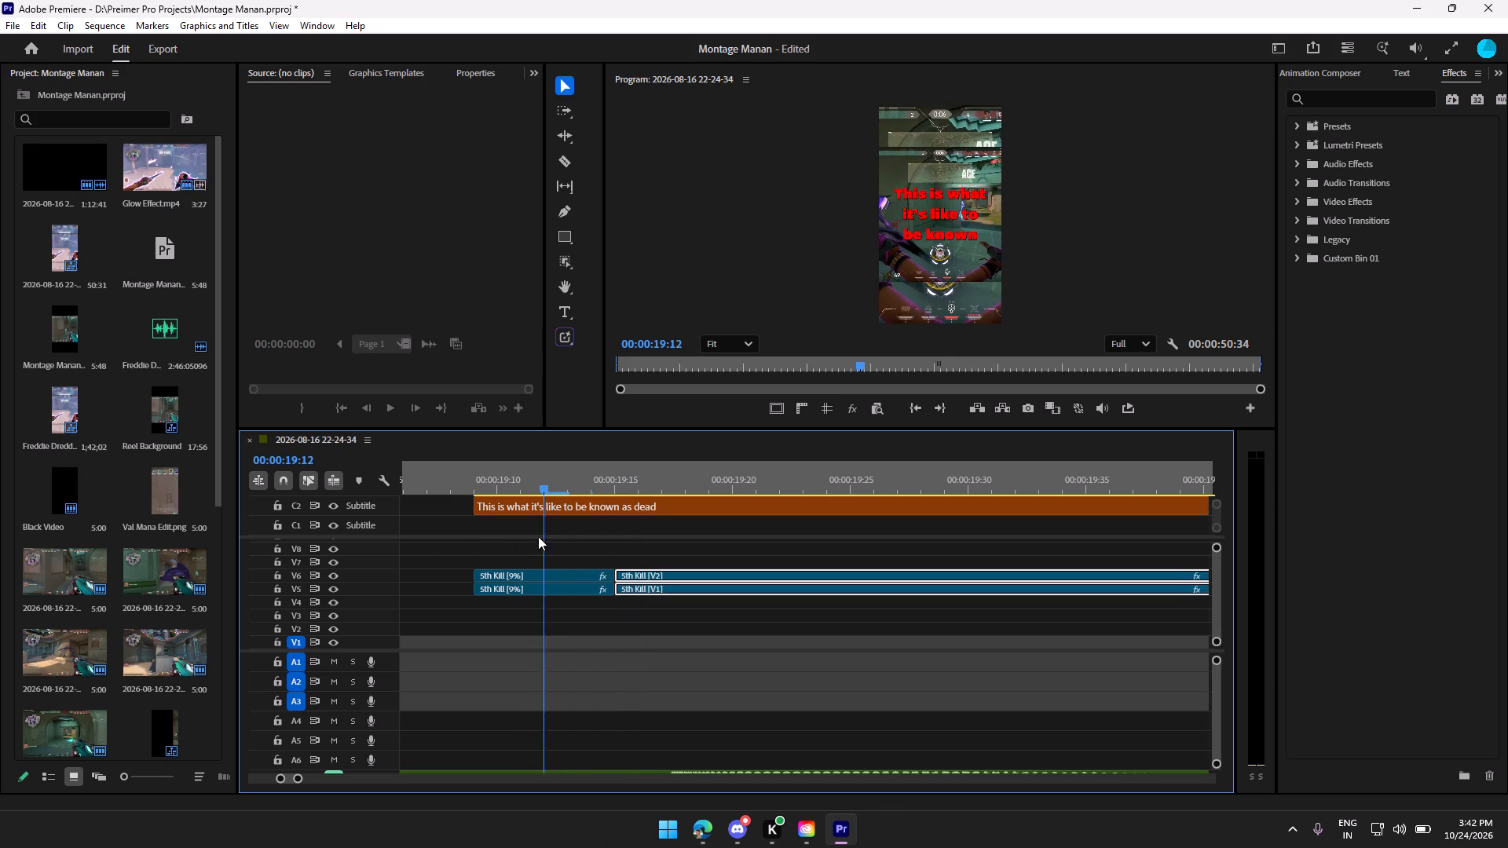
drag(538, 536, 479, 535)
key(space)
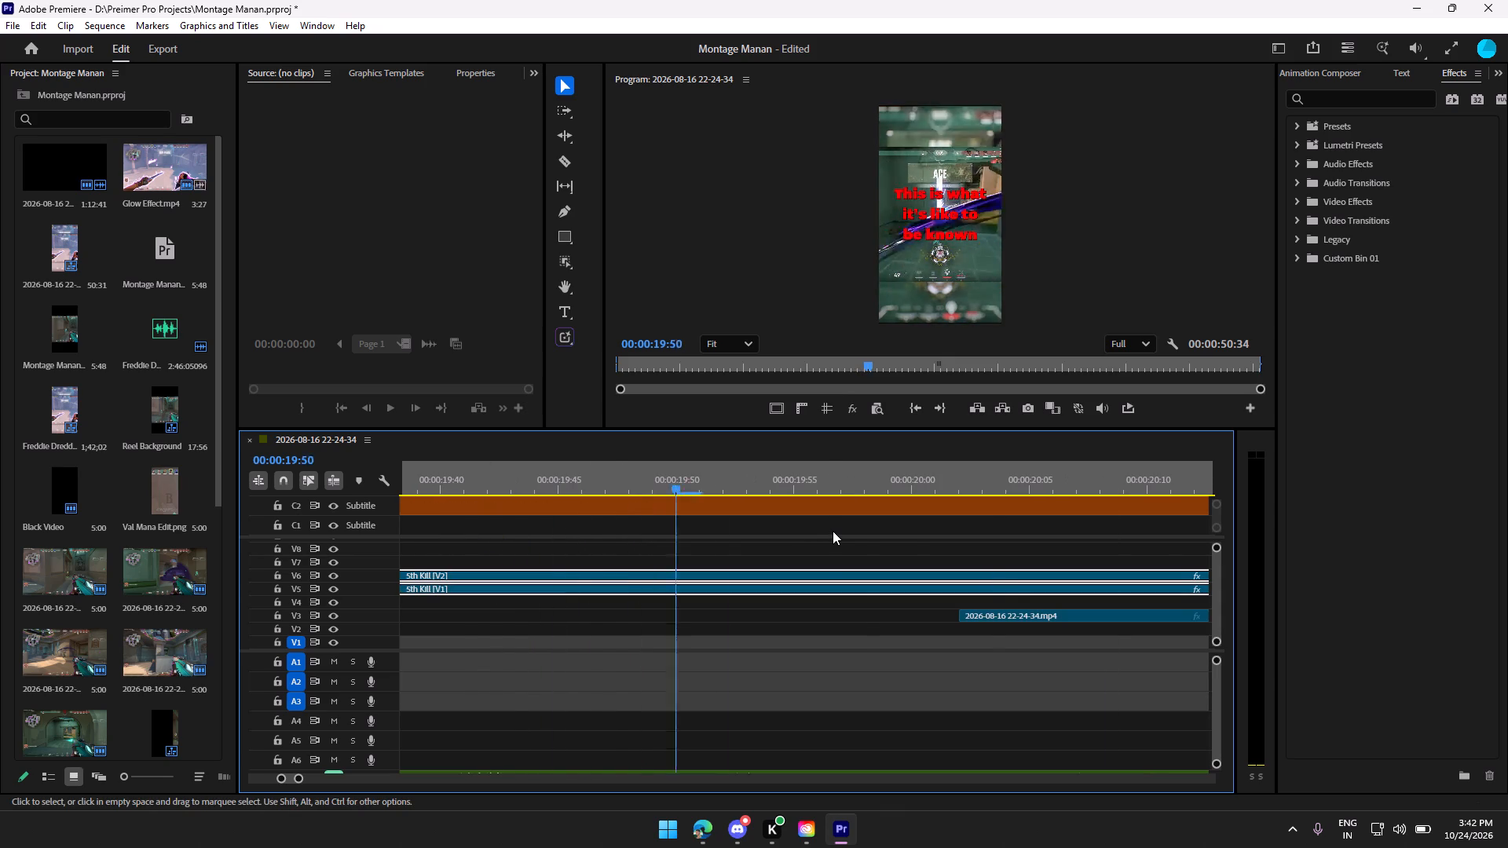
key(space)
Replay the linked 5th Kill clips from 00:00:19:15 to about 00:00:20:03 and check them in the context of the whole sequence.
scroll(825, 561, down, 2)
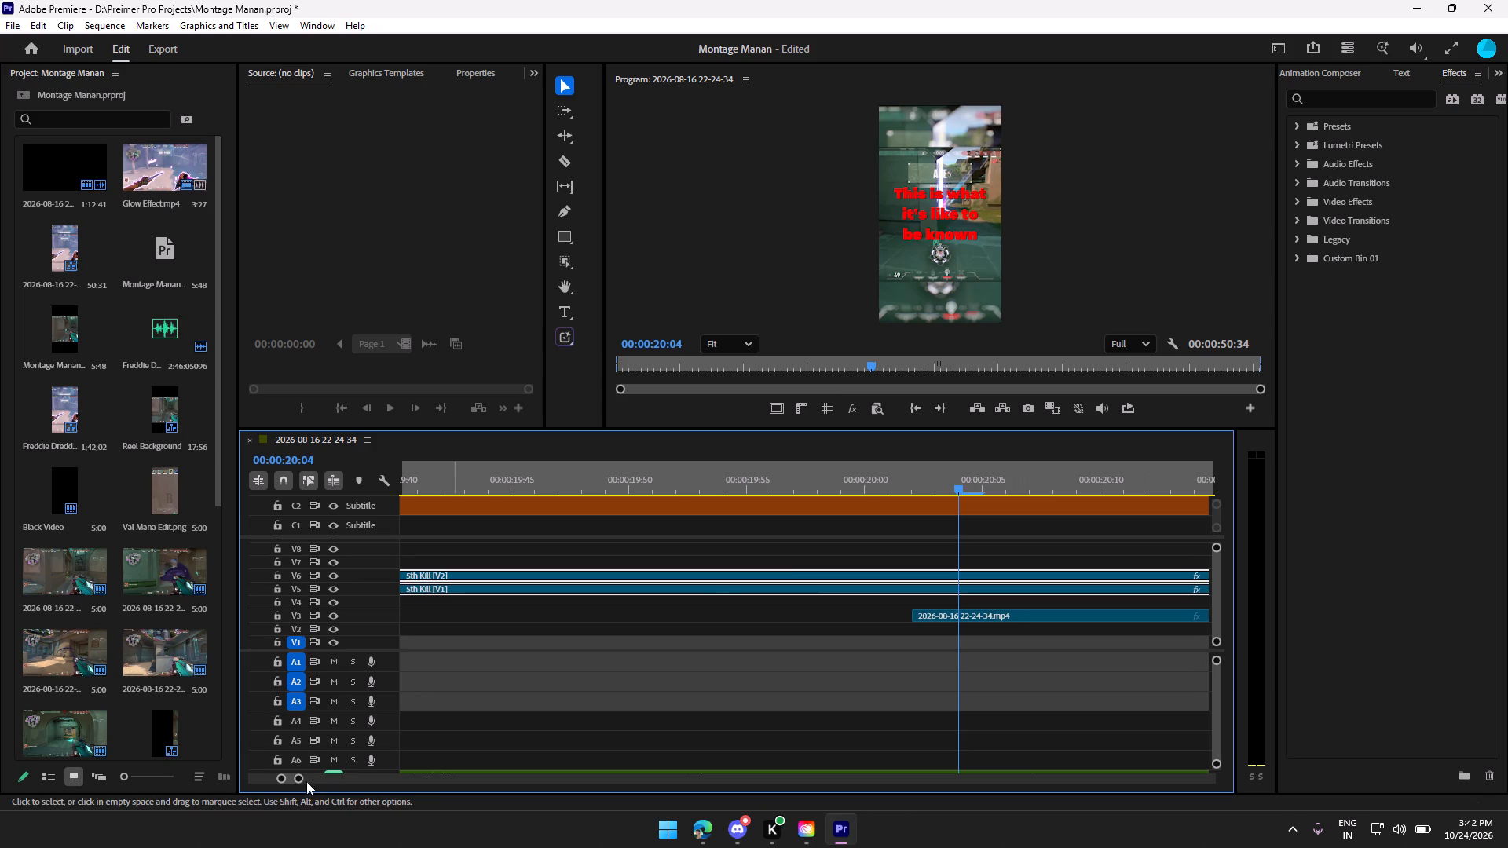
drag(298, 777, 487, 784)
drag(299, 777, 349, 776)
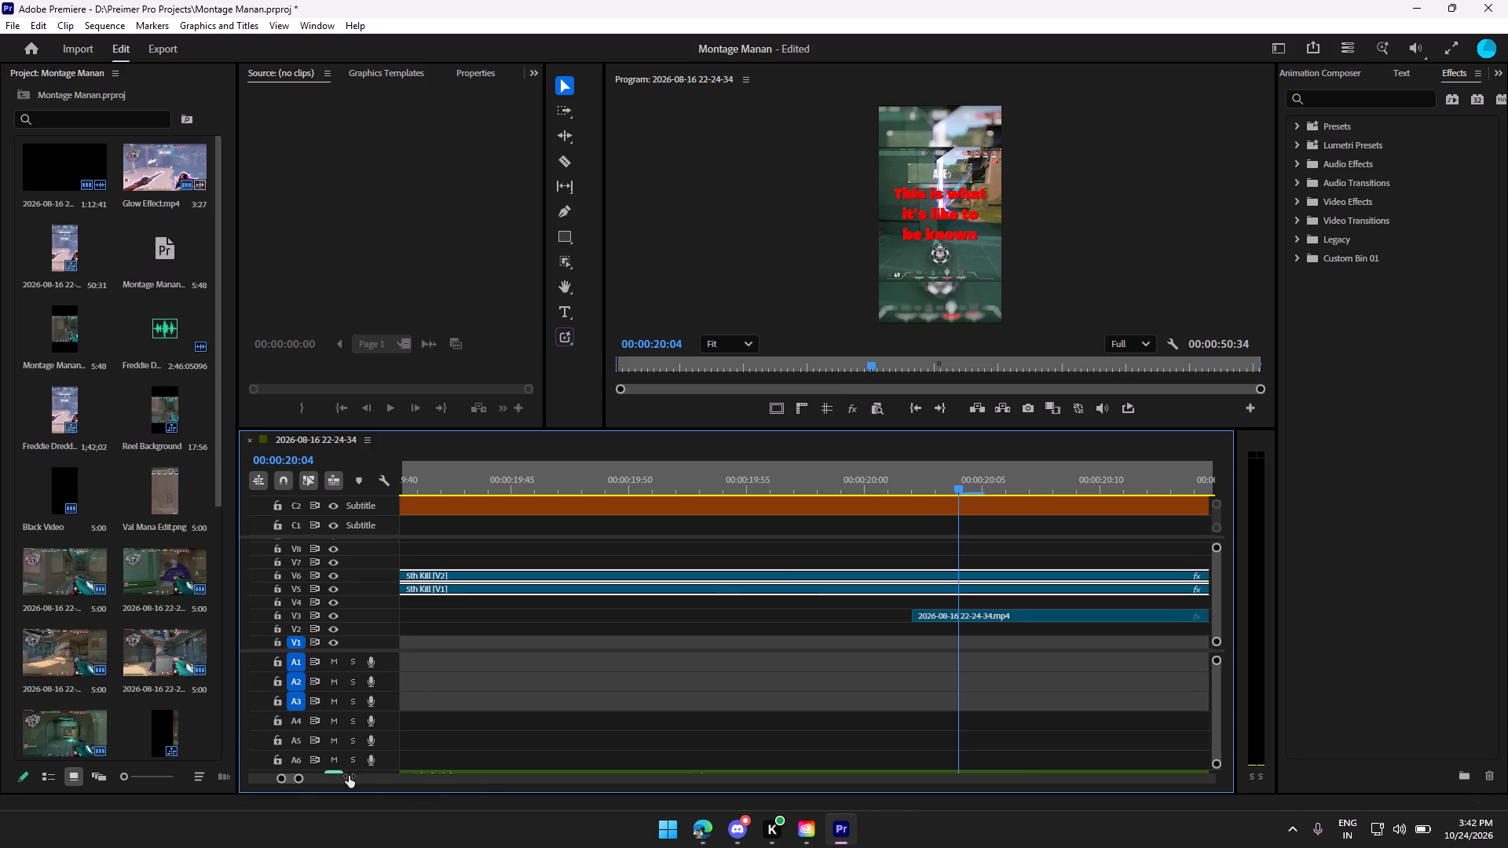
drag(349, 776, 409, 777)
drag(295, 776, 543, 773)
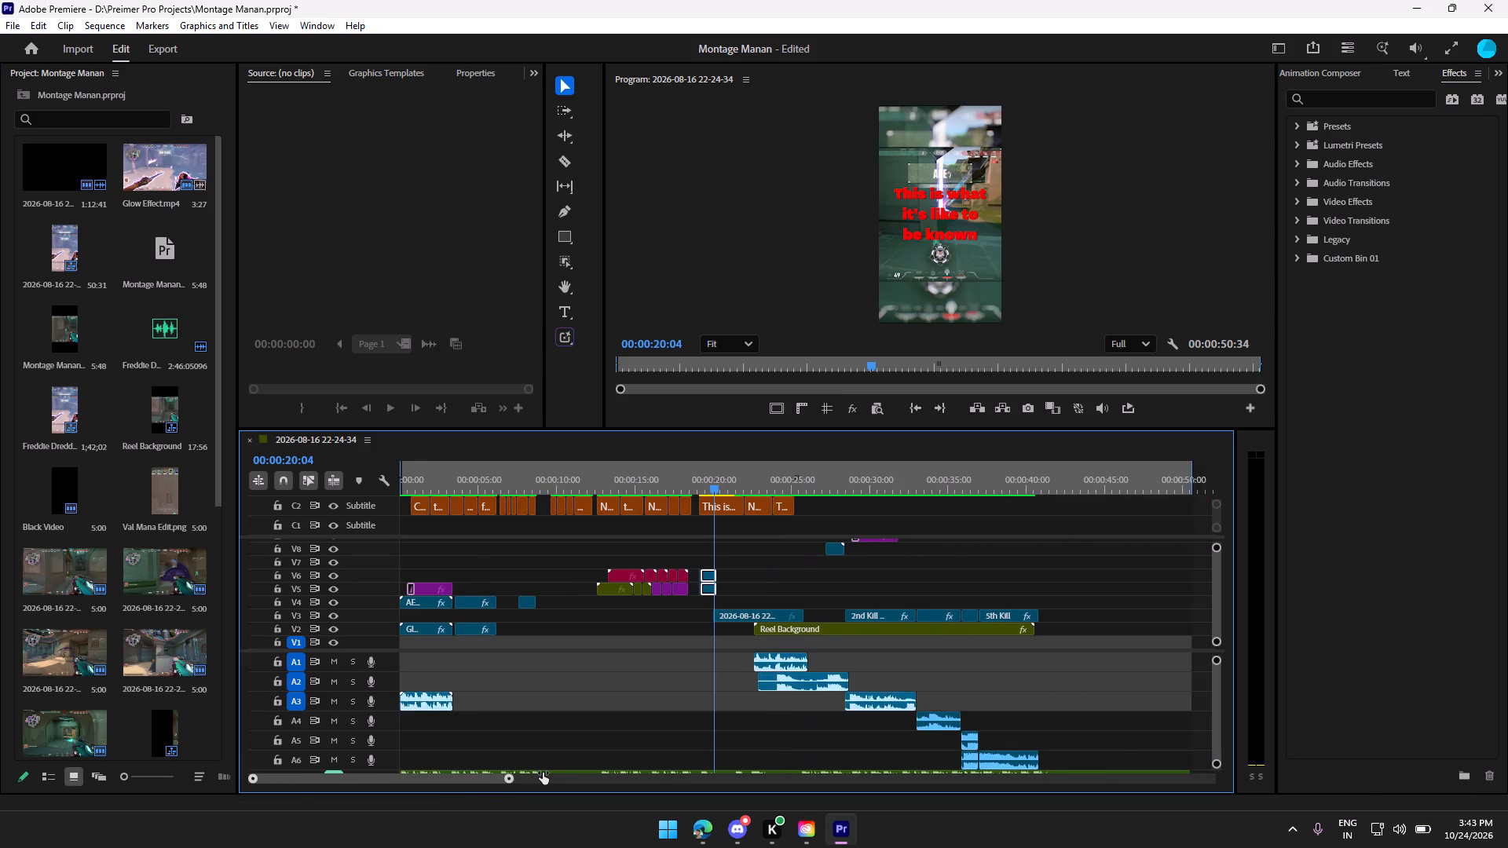
drag(543, 773, 536, 773)
drag(730, 485, 723, 484)
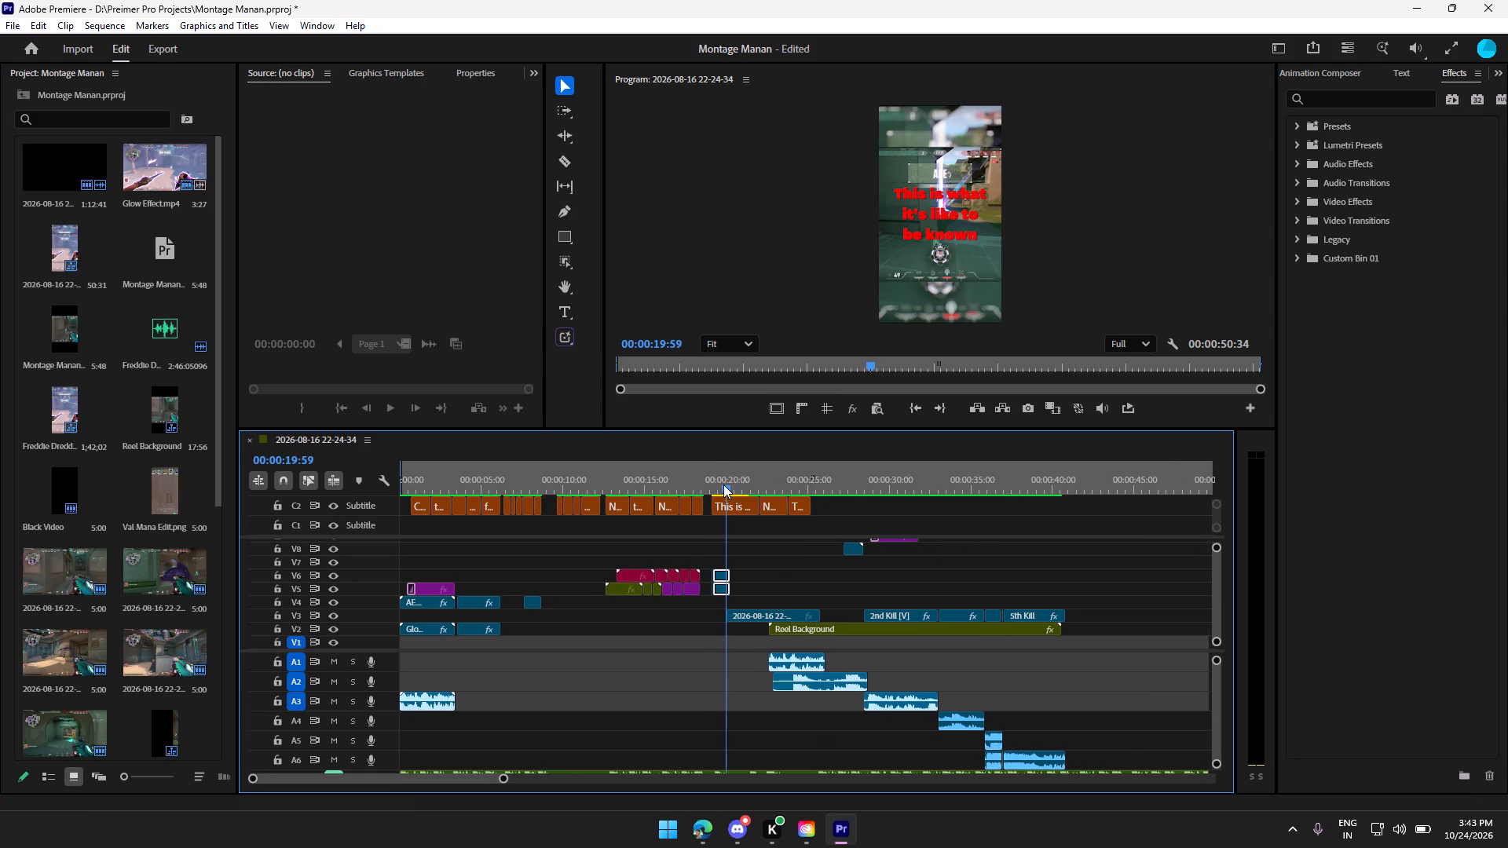
drag(723, 484, 717, 484)
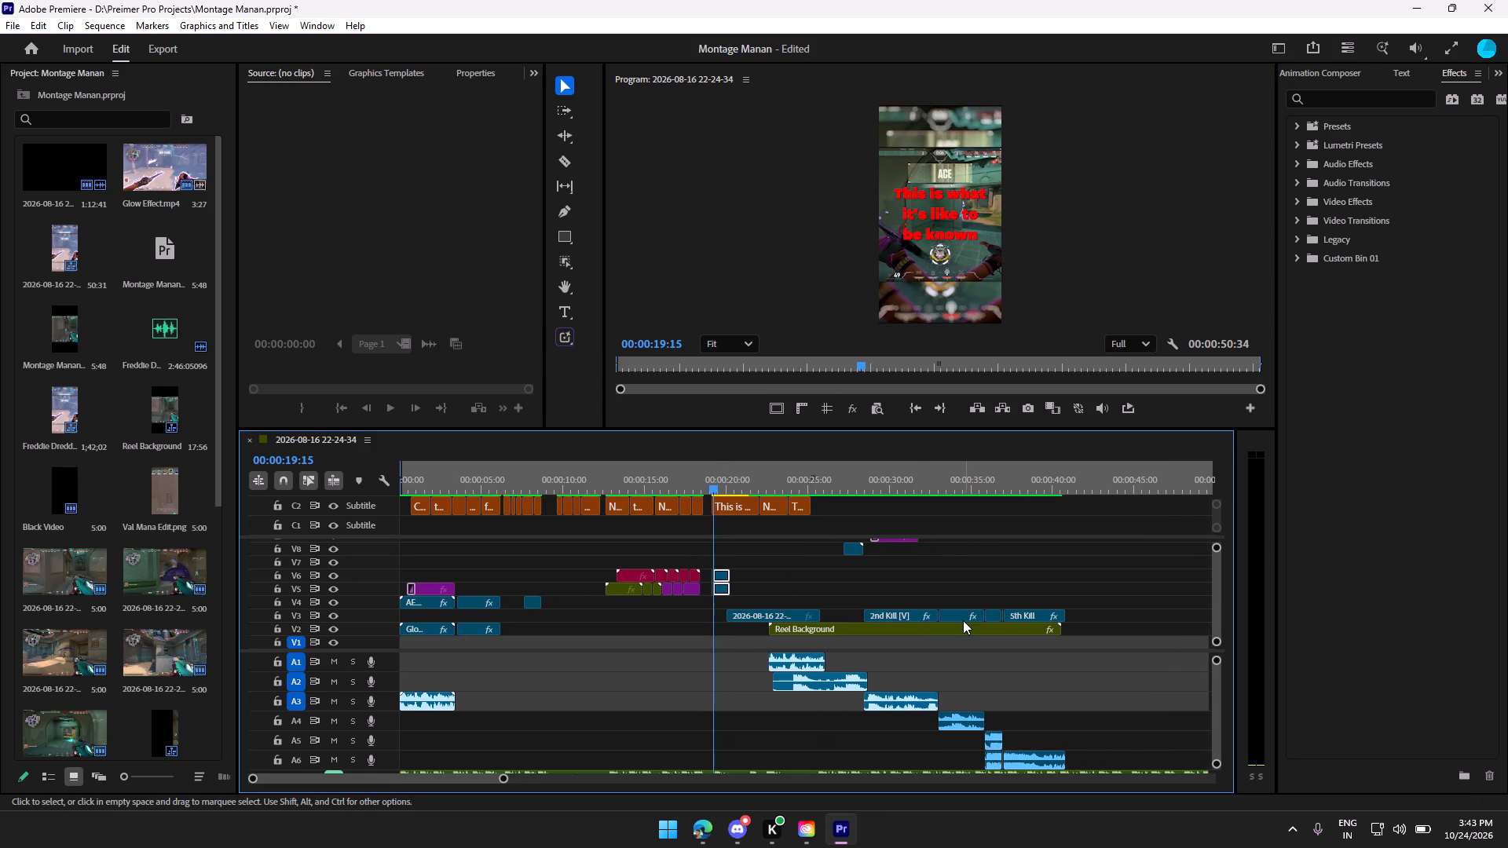
key(space)
key(space)
key(space)
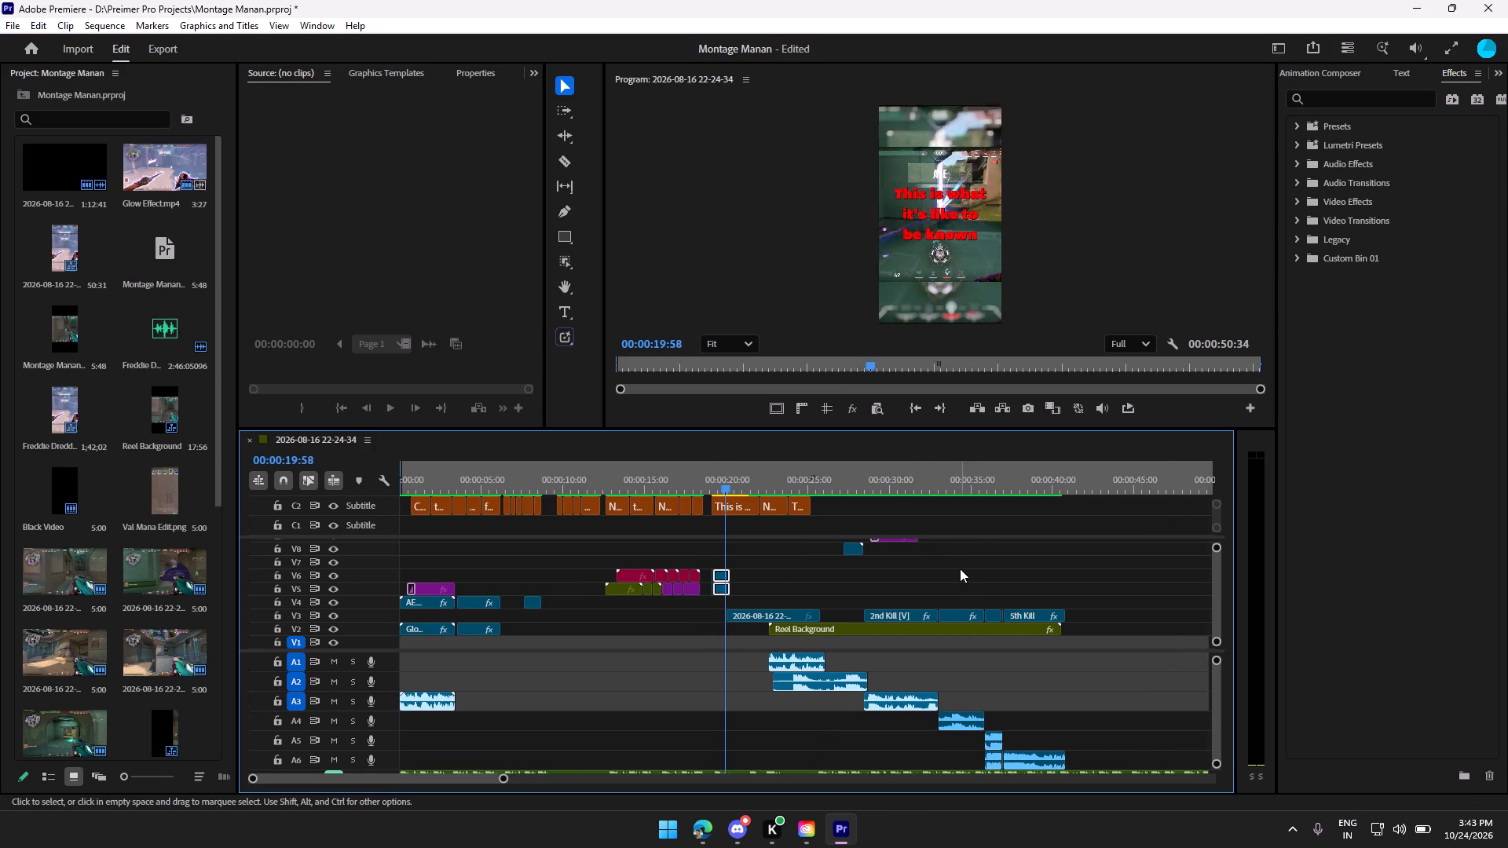
key(space)
Extend the end of the linked 5th Kill clips on V5 and V6 to about 00:00:27:00, previewing playback around 00:00:23:00 between trims.
drag(730, 576, 738, 576)
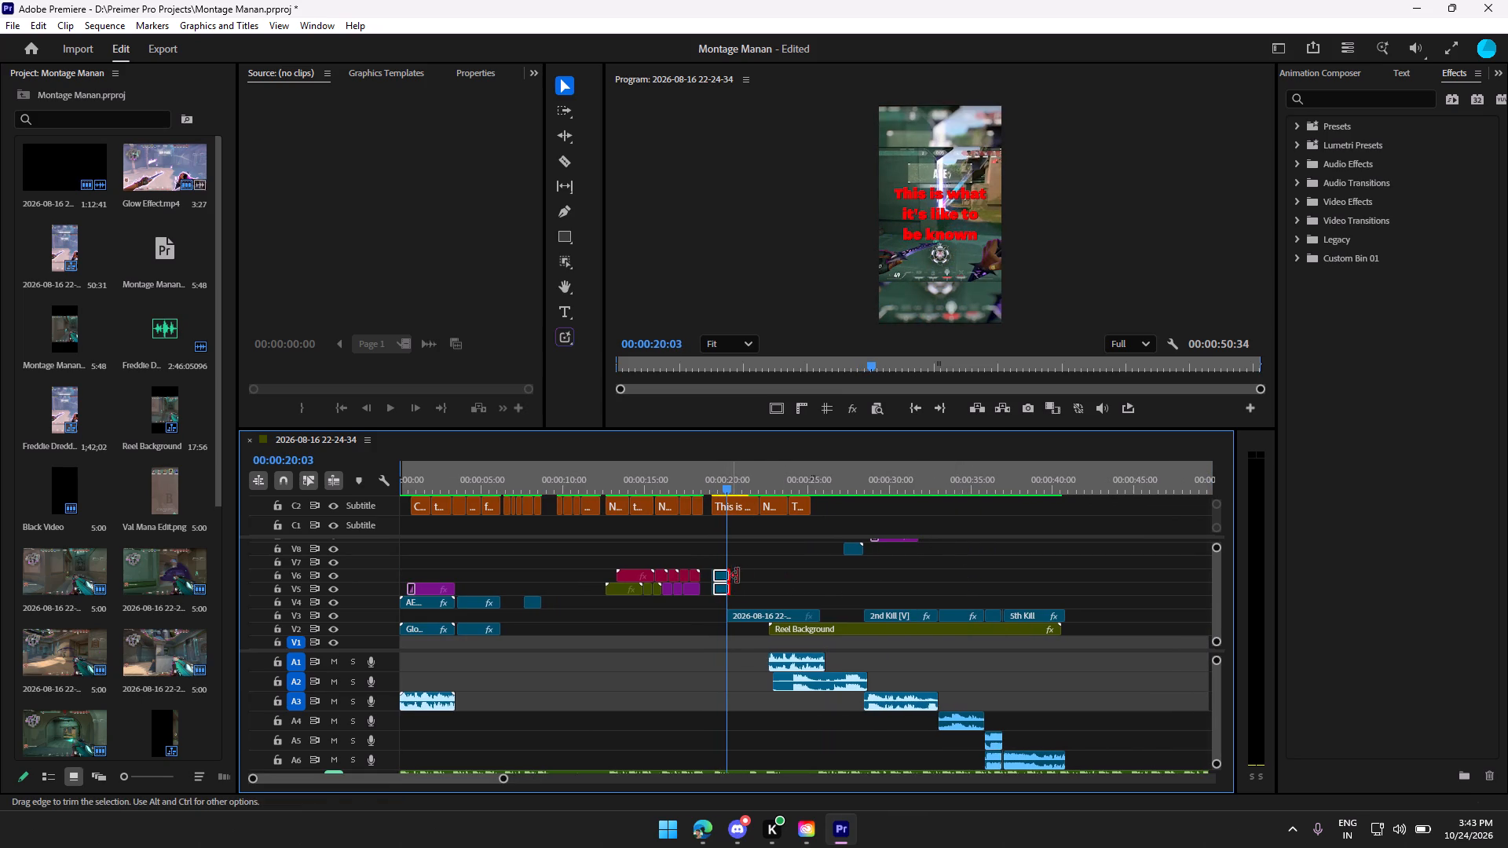
drag(738, 576, 778, 574)
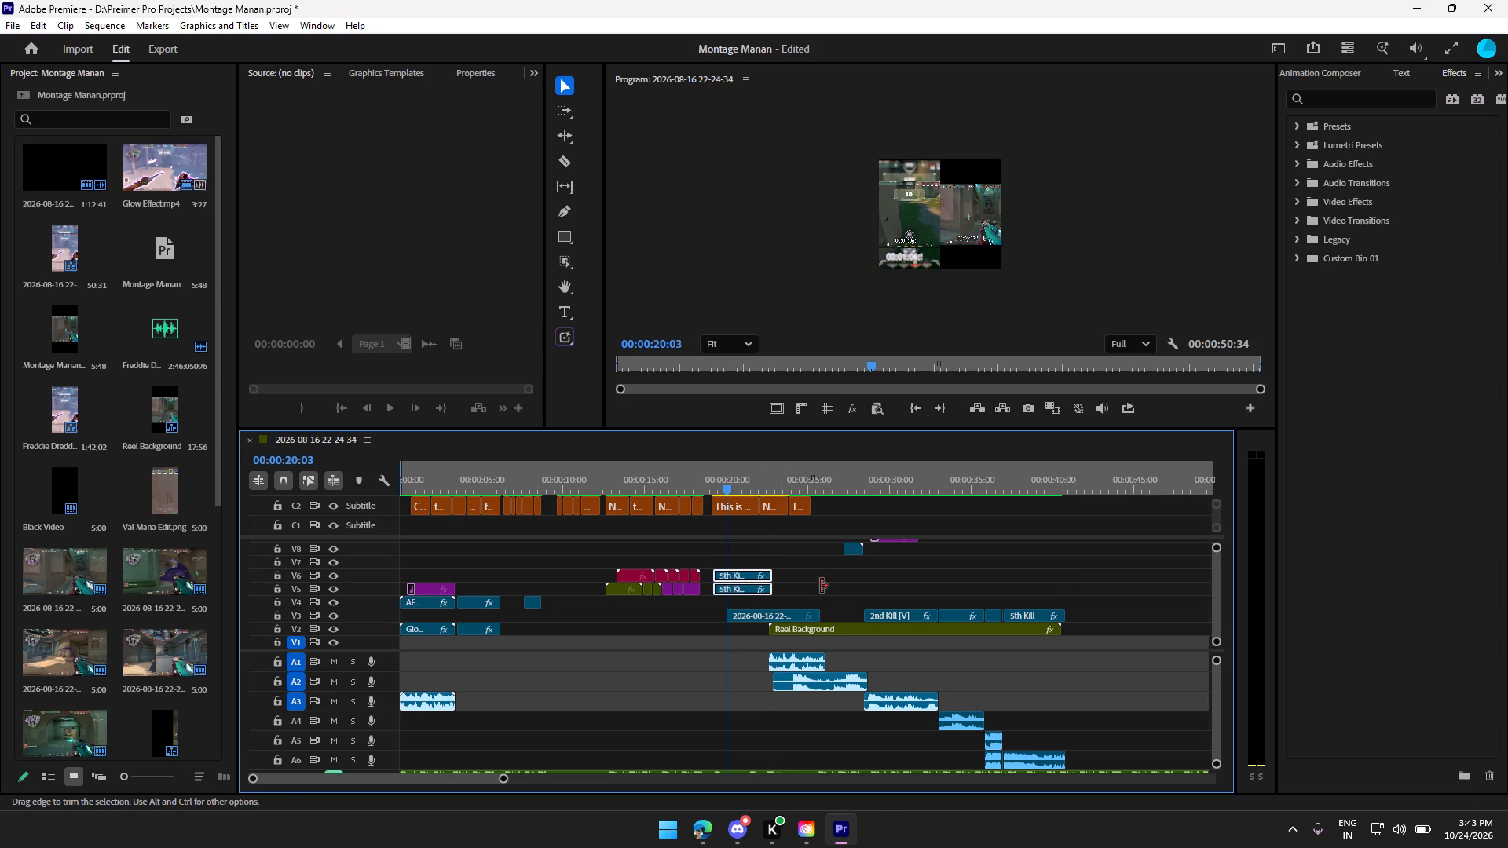
key(space)
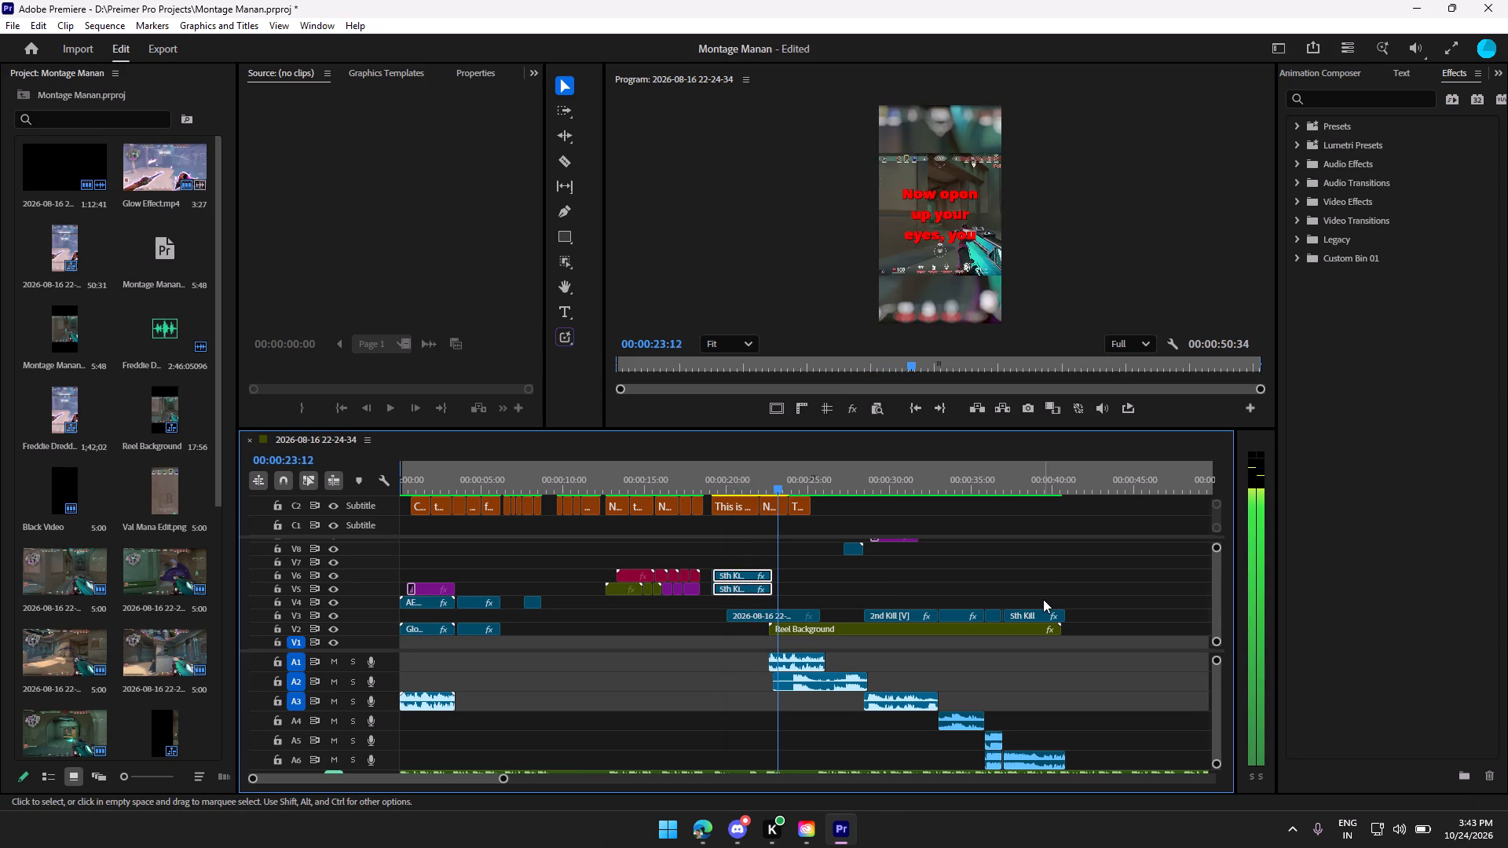
key(space)
drag(772, 572, 784, 572)
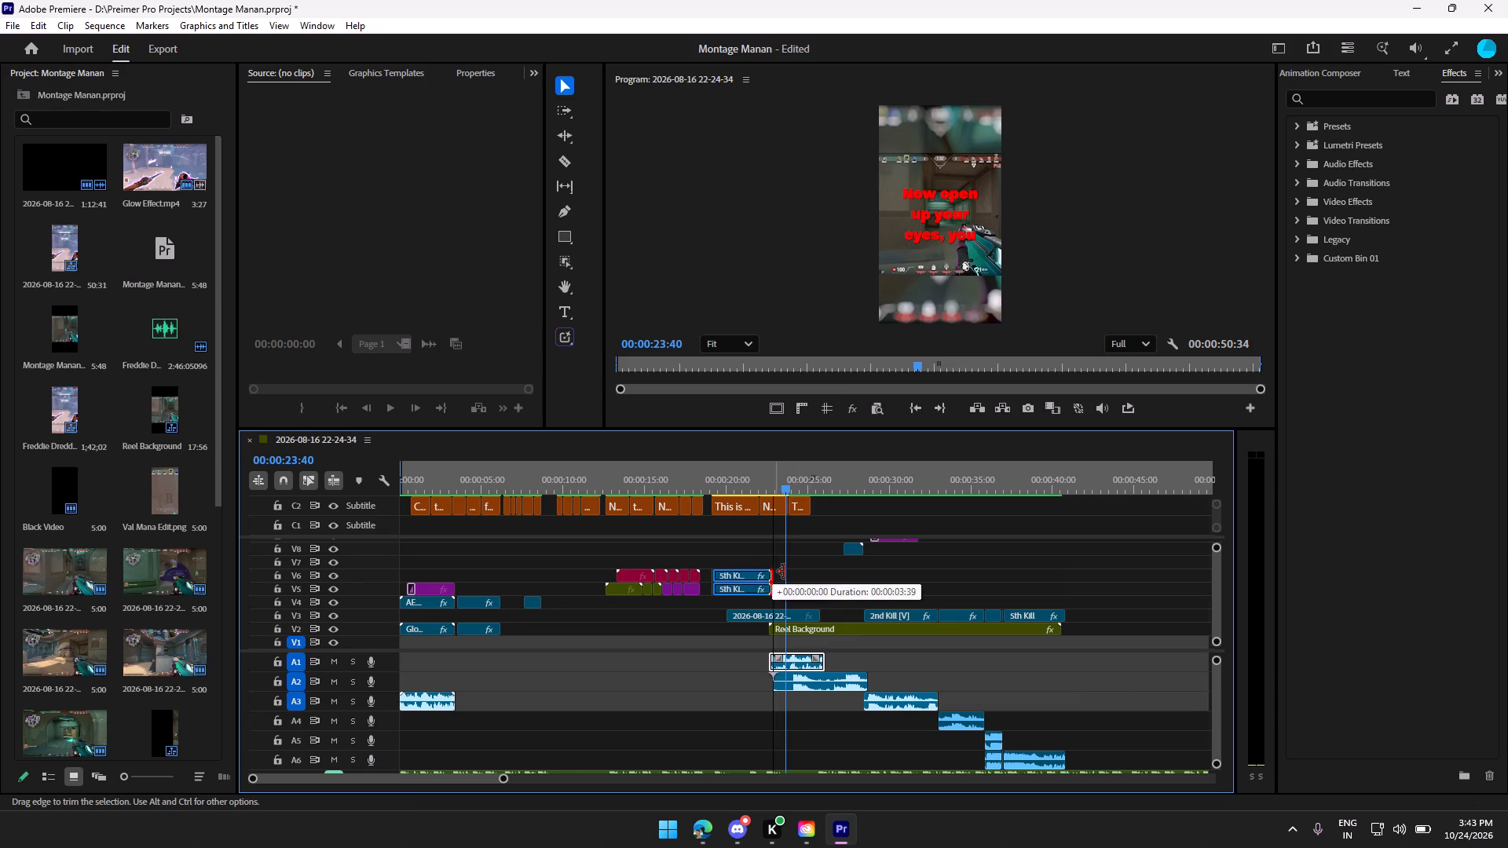
drag(784, 572, 837, 566)
Play back the extended 5th Kill clips from about 00:00:19:20 to 00:00:24:52 to review their timing against the subtitles.
key(space)
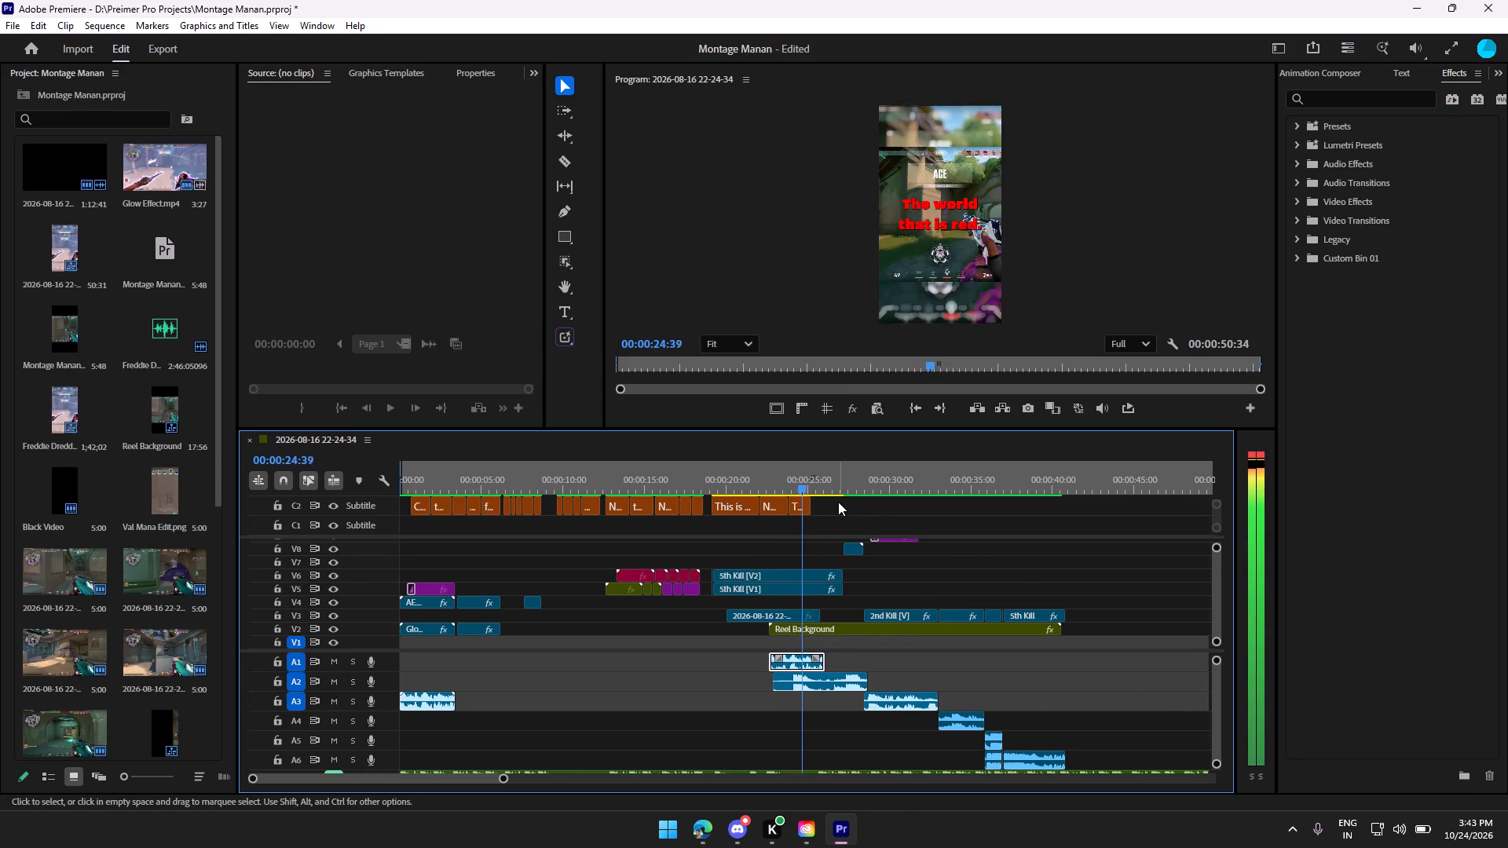
key(space)
drag(806, 485, 717, 487)
key(space)
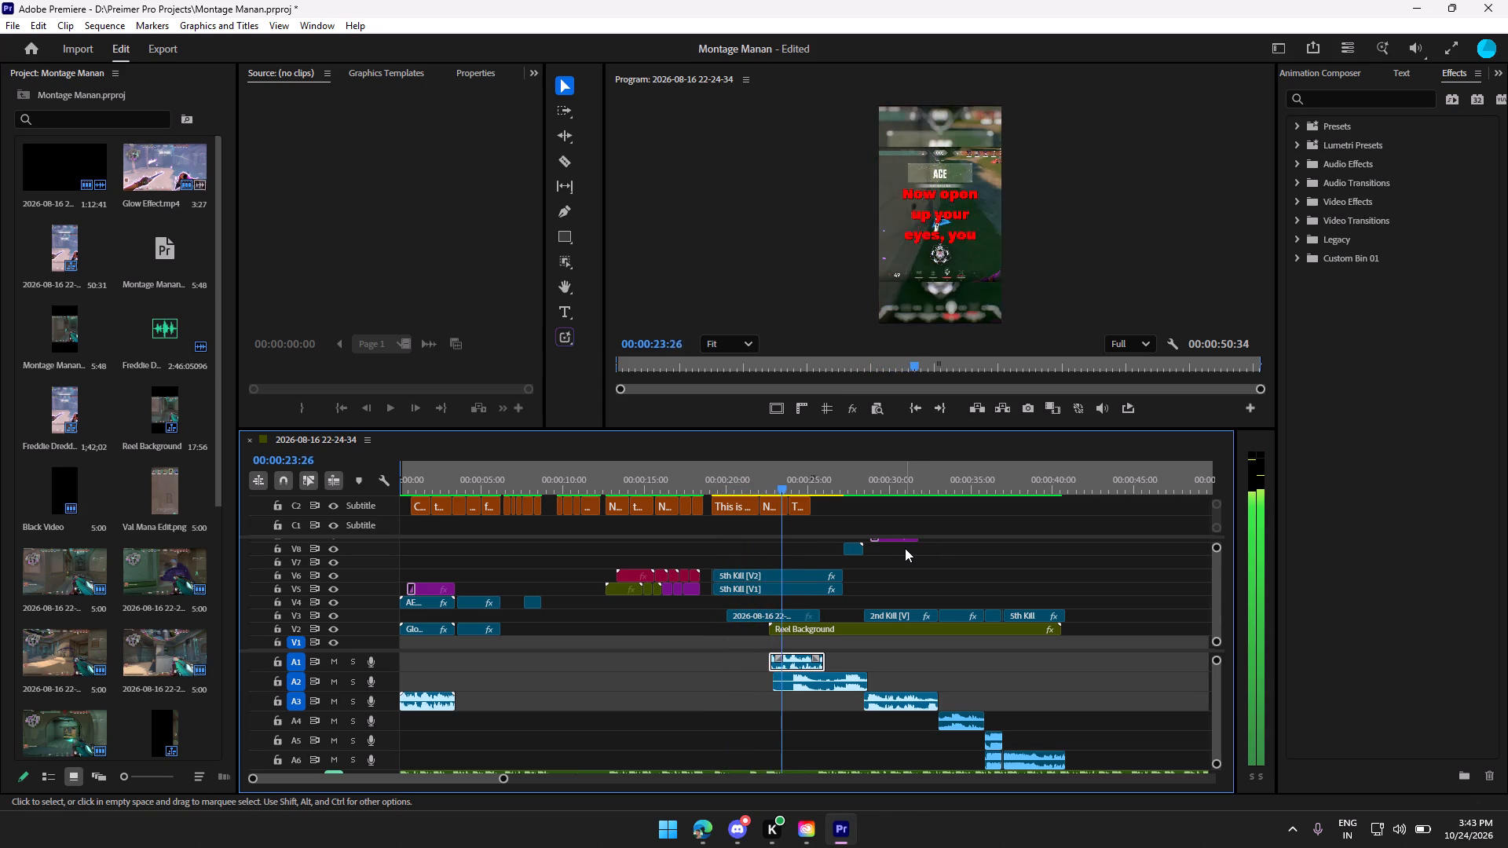
key(space)
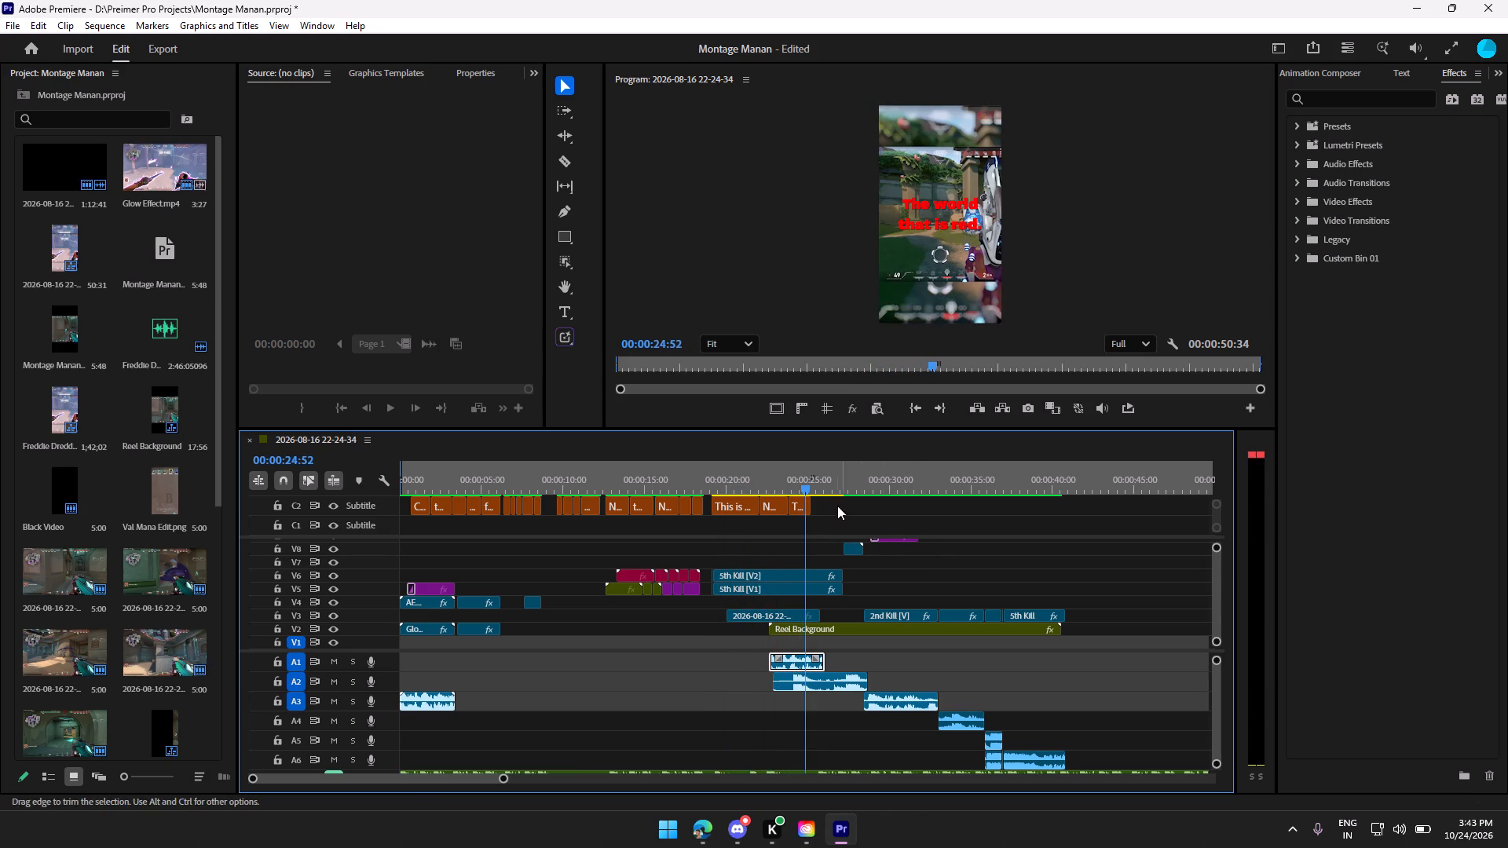
Mark the sequence In point at 00:00:19:04, at the start of the extended 5th Kill clips.
drag(805, 486, 792, 488)
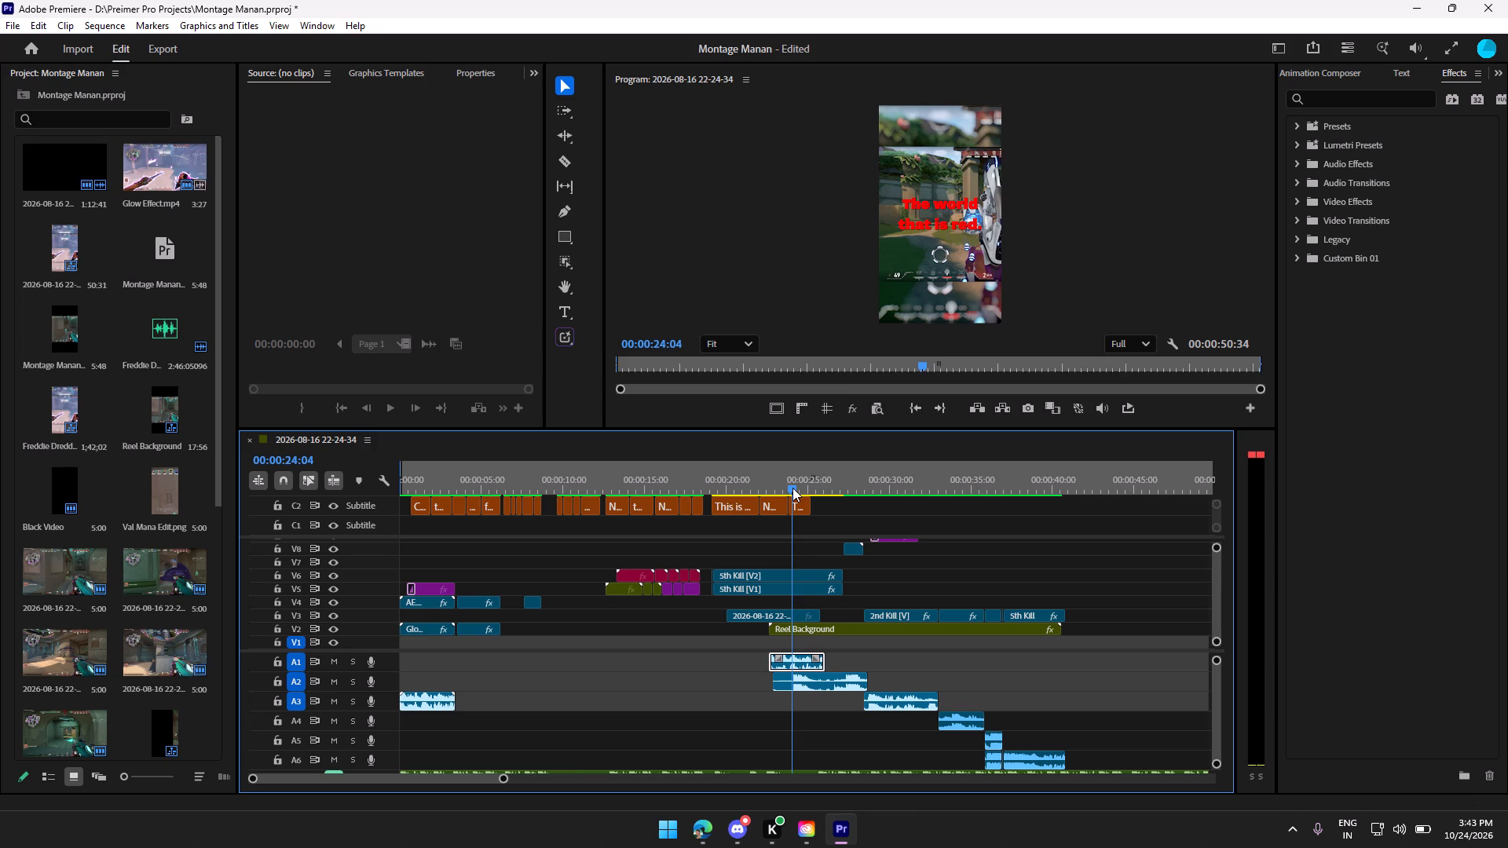
drag(792, 488, 782, 487)
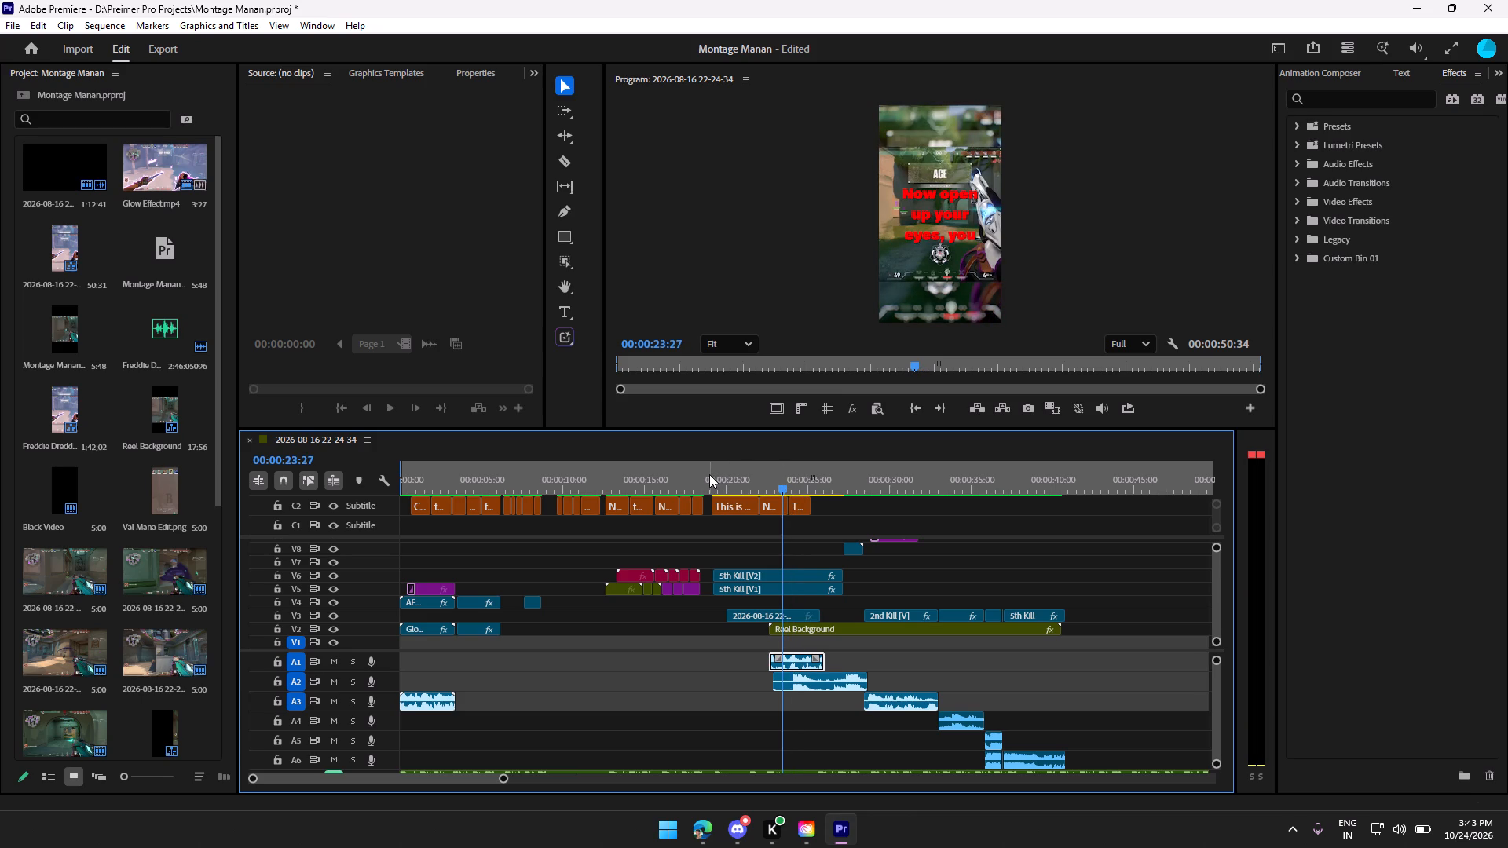
drag(782, 487, 711, 489)
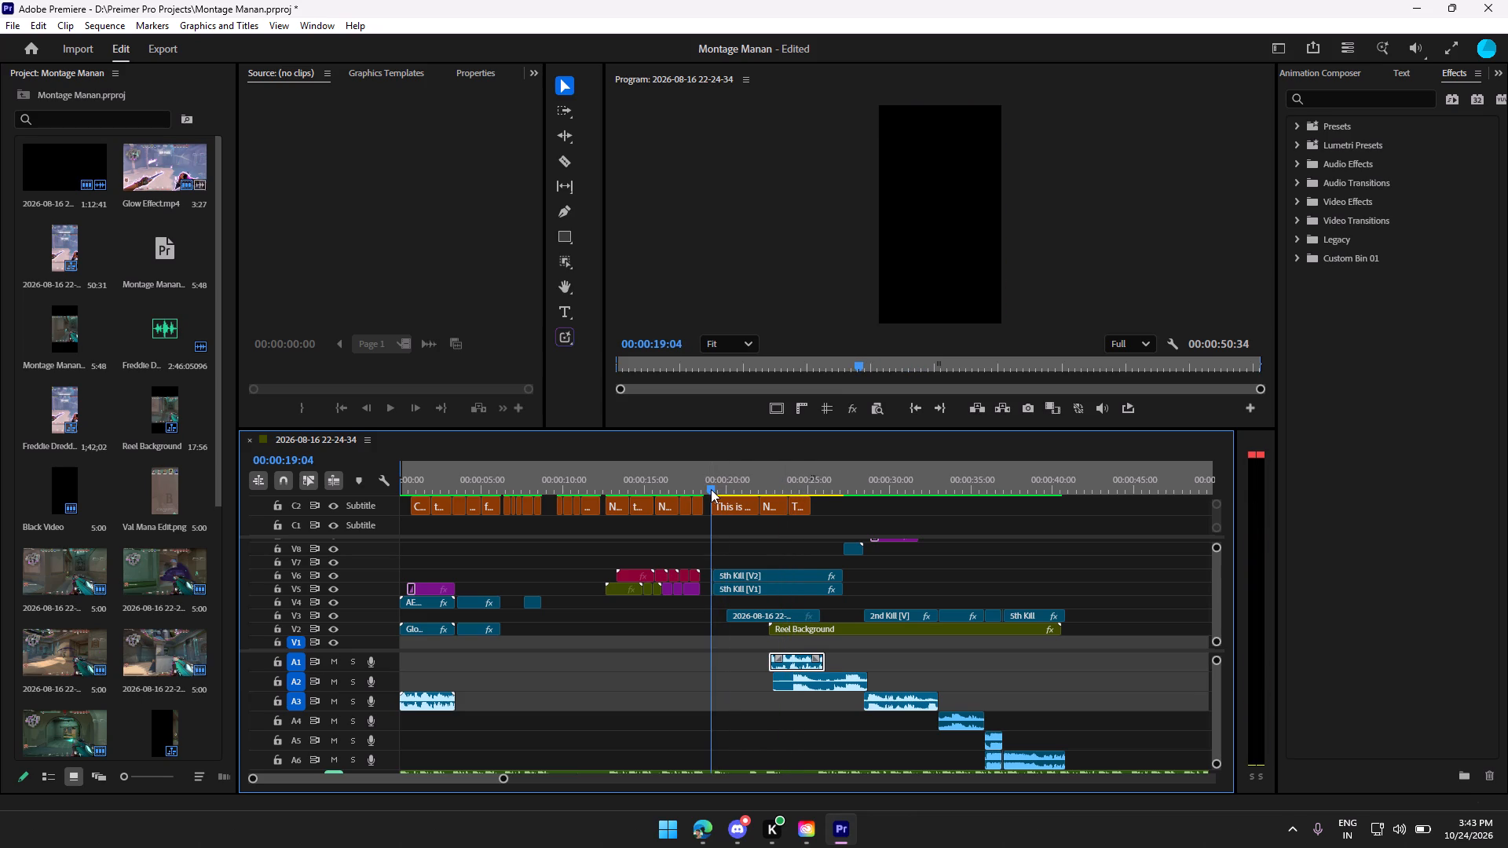
key(i)
Mark the sequence Out point at 00:00:27:06, at the end of the 5th Kill clips on V5 and V6.
key(Up)
key(Down)
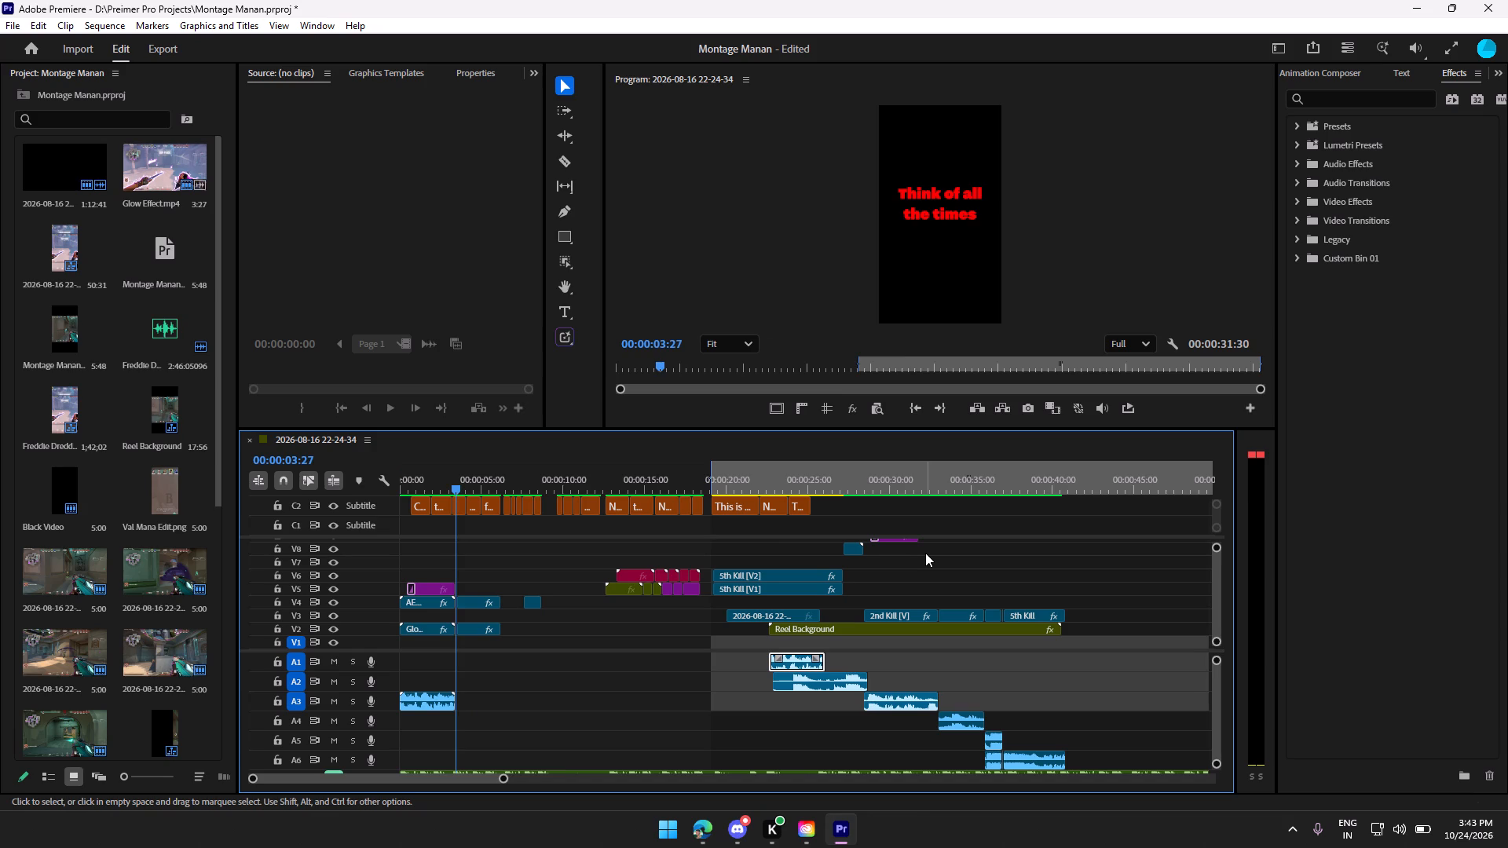
key(Right)
key(Down)
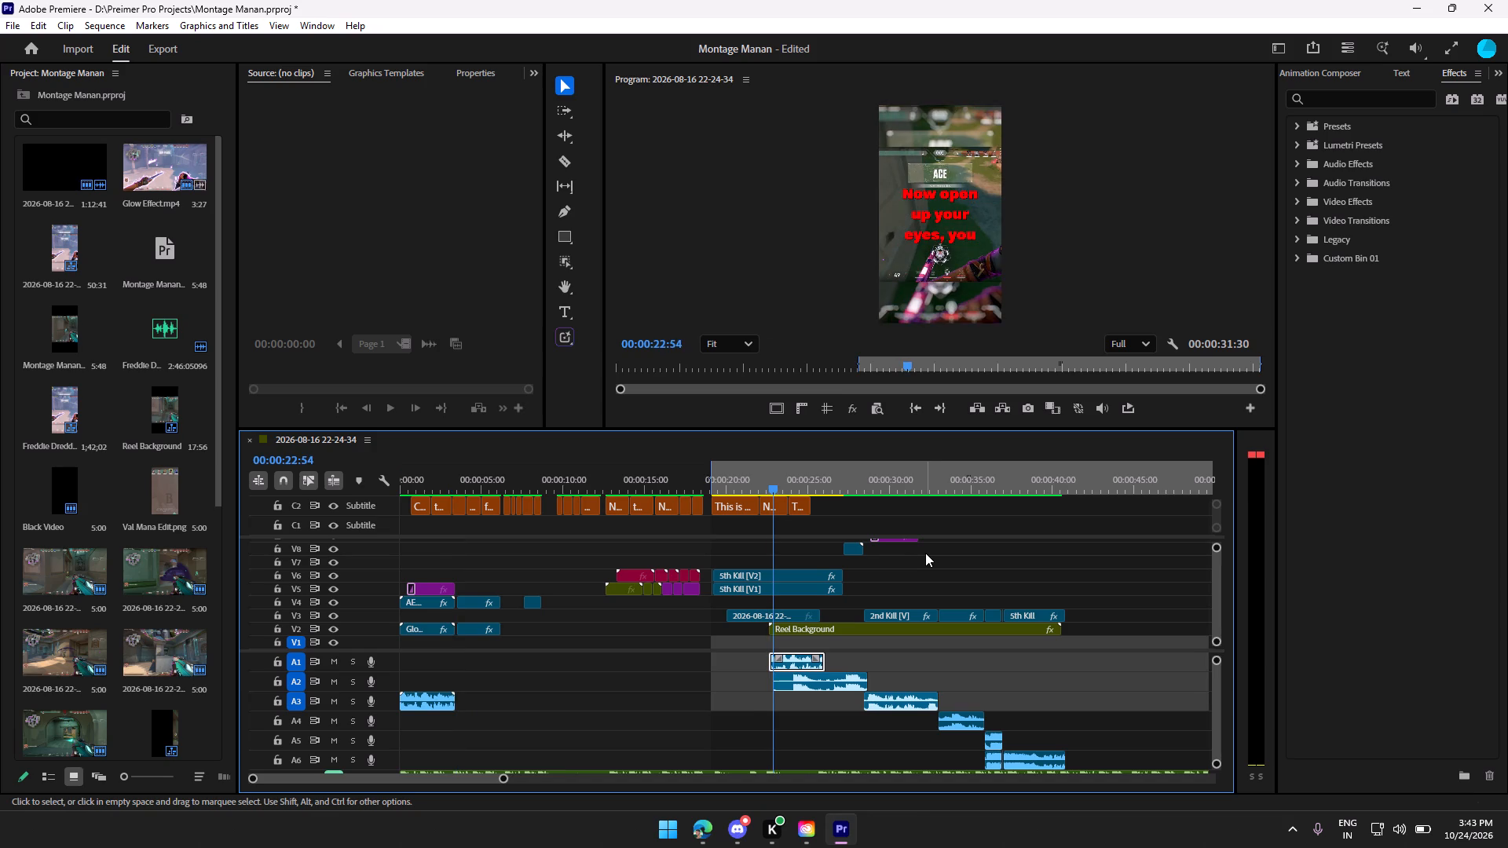
key(Up)
key(Up)
key(Down)
key(Down)
key(Down)
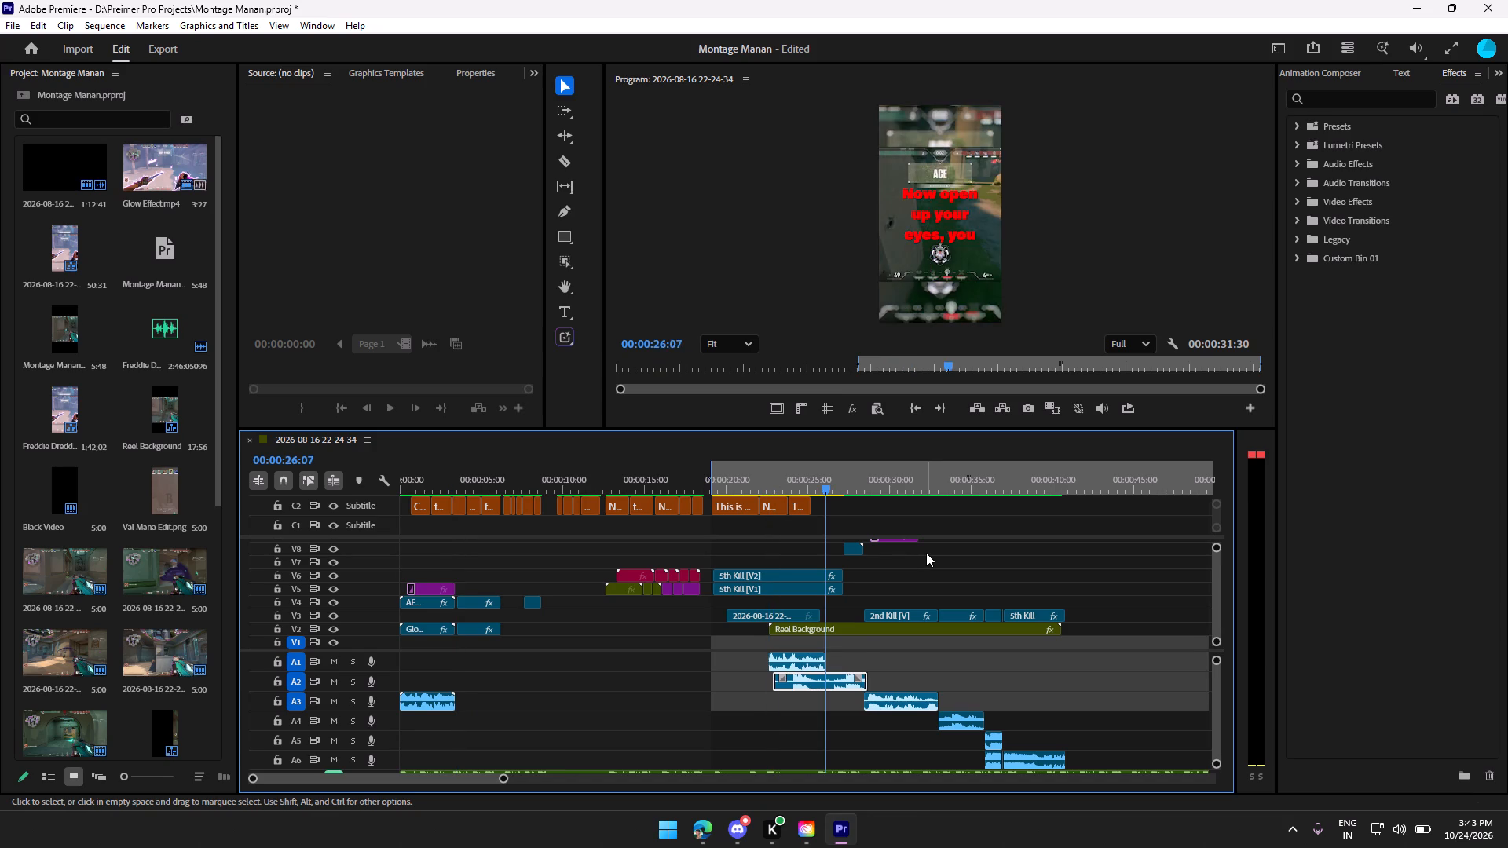
key(Down)
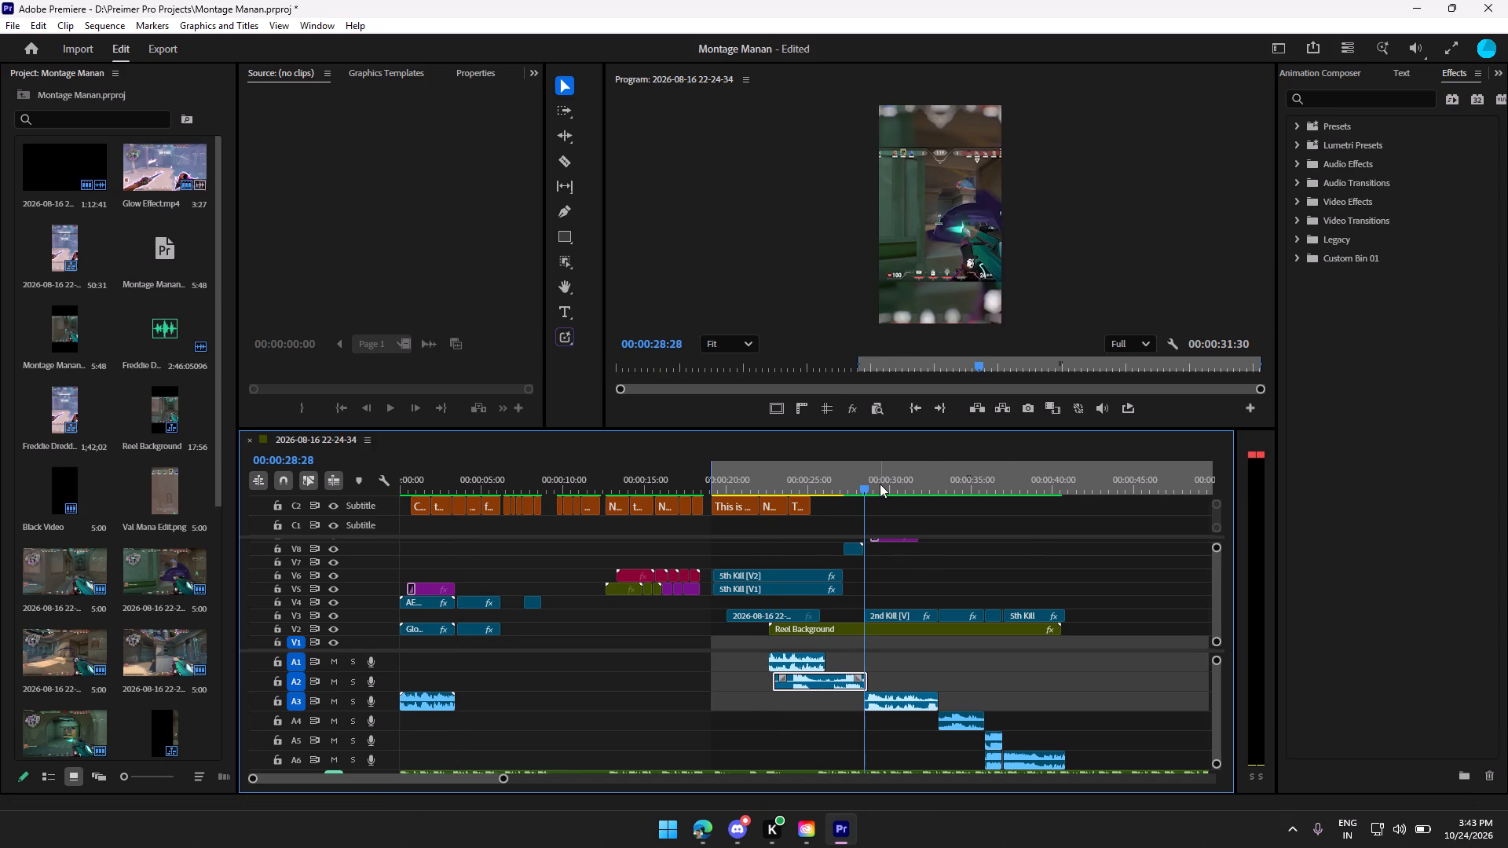
drag(868, 486, 846, 486)
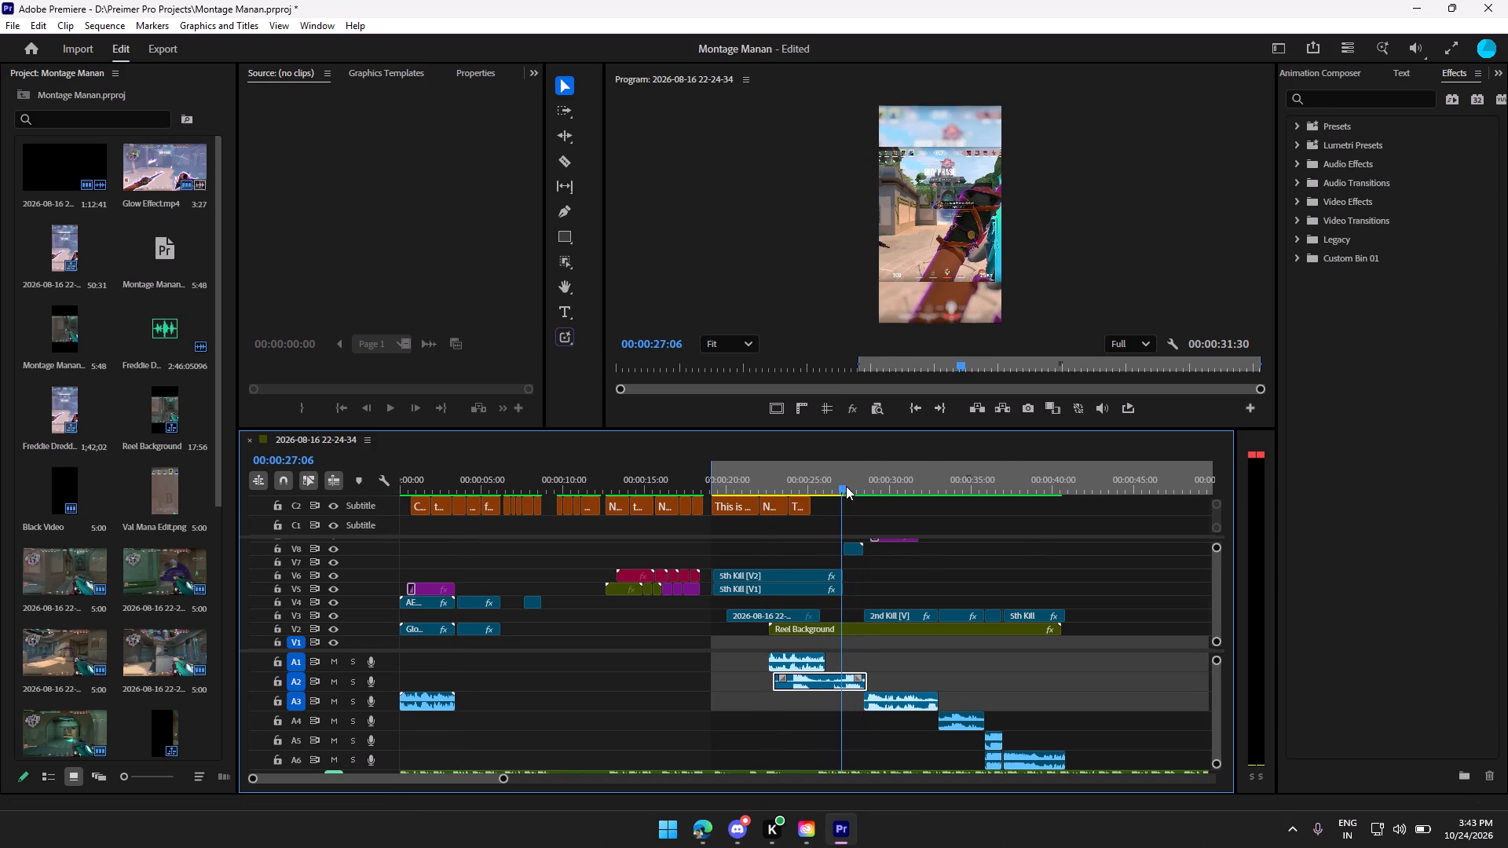
drag(846, 486, 846, 485)
key(o)
Render the marked In to Out range covering the extended 5th Kill clips.
key(shift+Return)
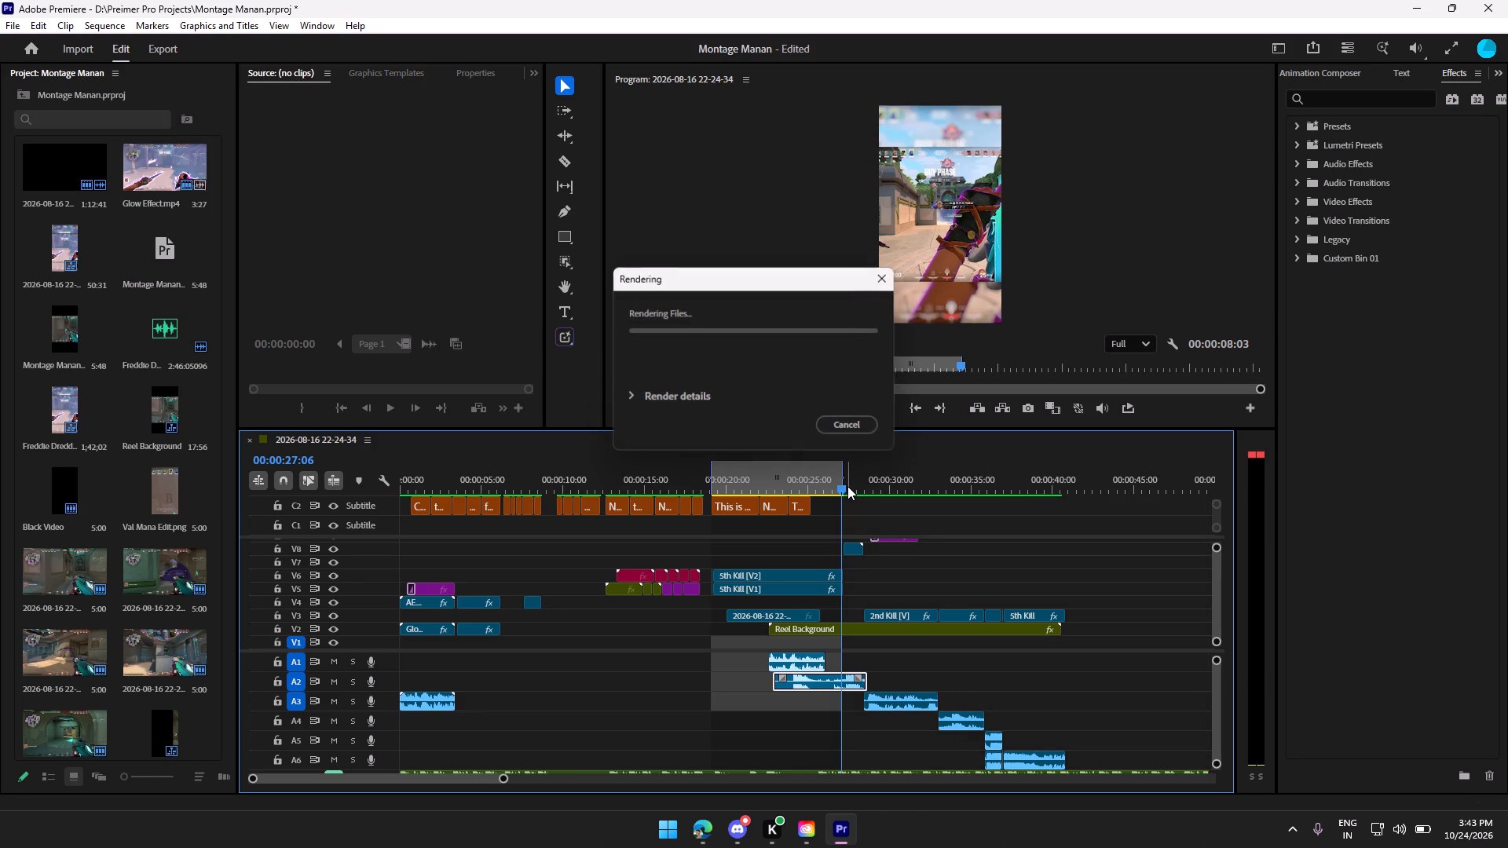
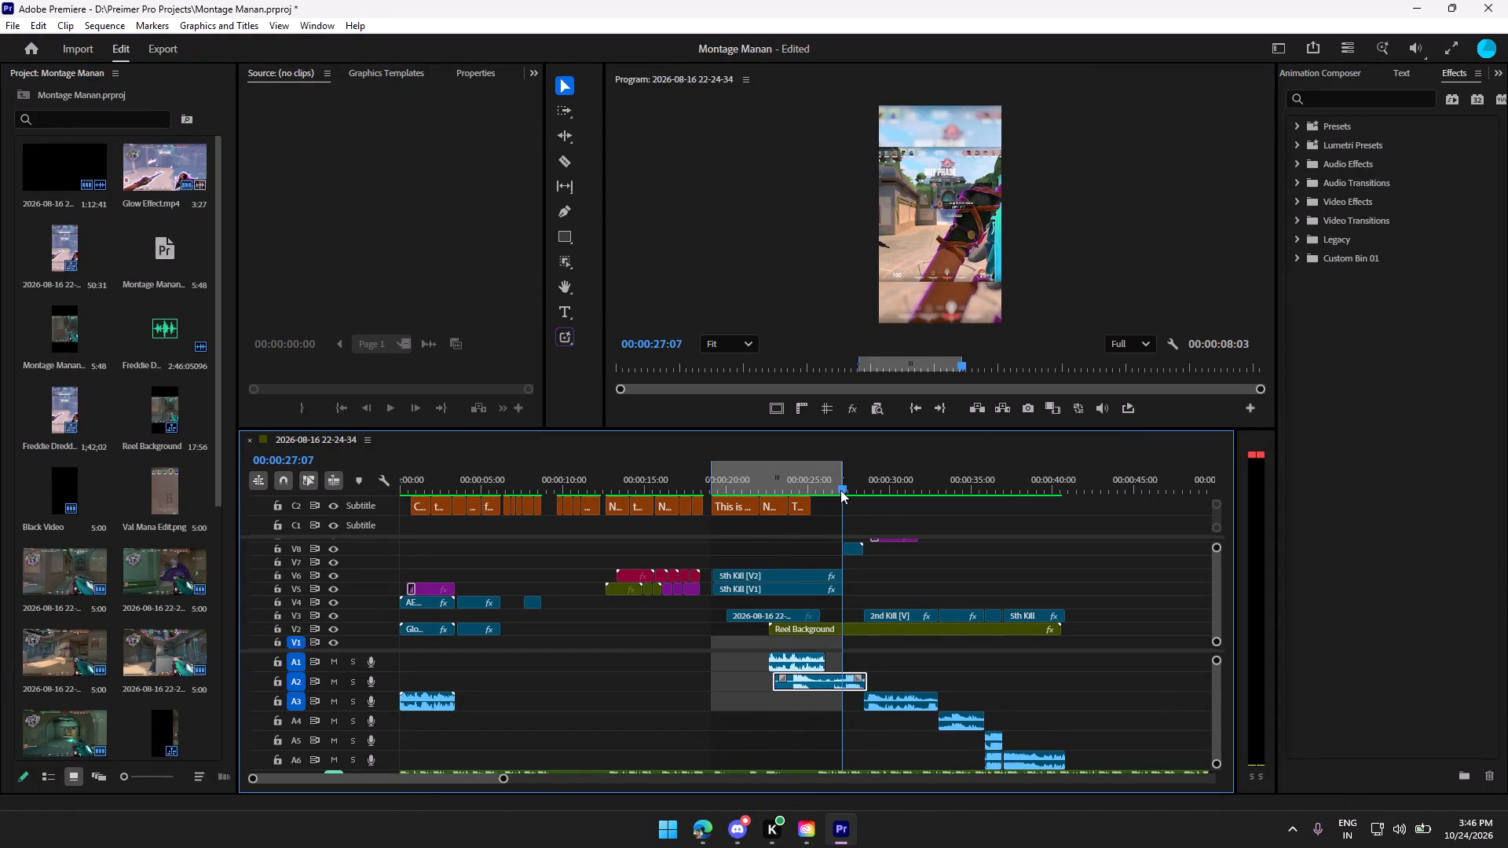
Play back the rendered 5th Kill section from 00:00:19:04 to about 00:00:25:25 in an enlarged program preview to review it.
drag(840, 490, 709, 501)
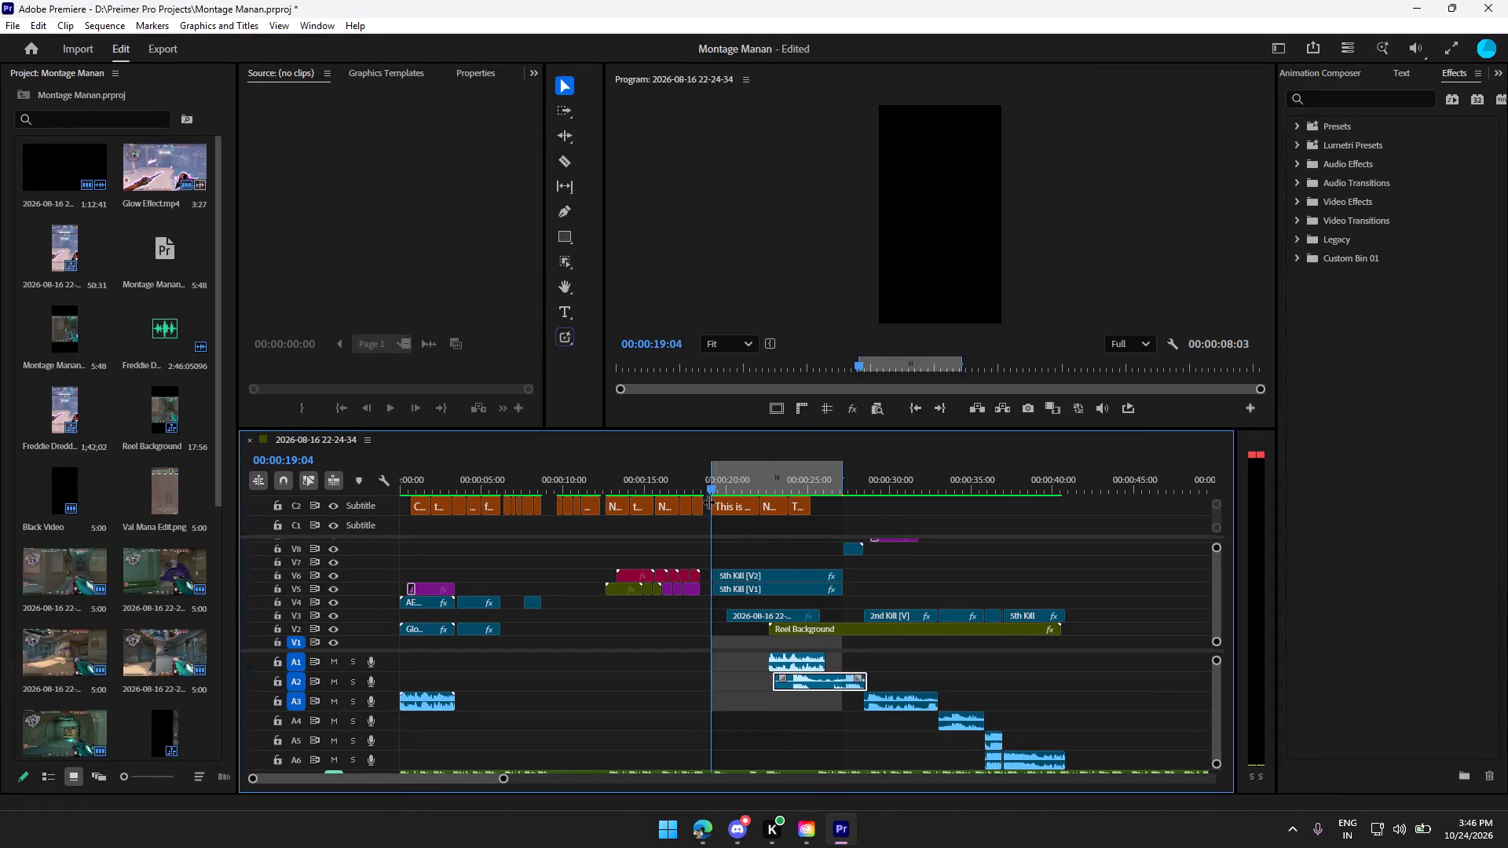
click(1074, 163)
text(`)
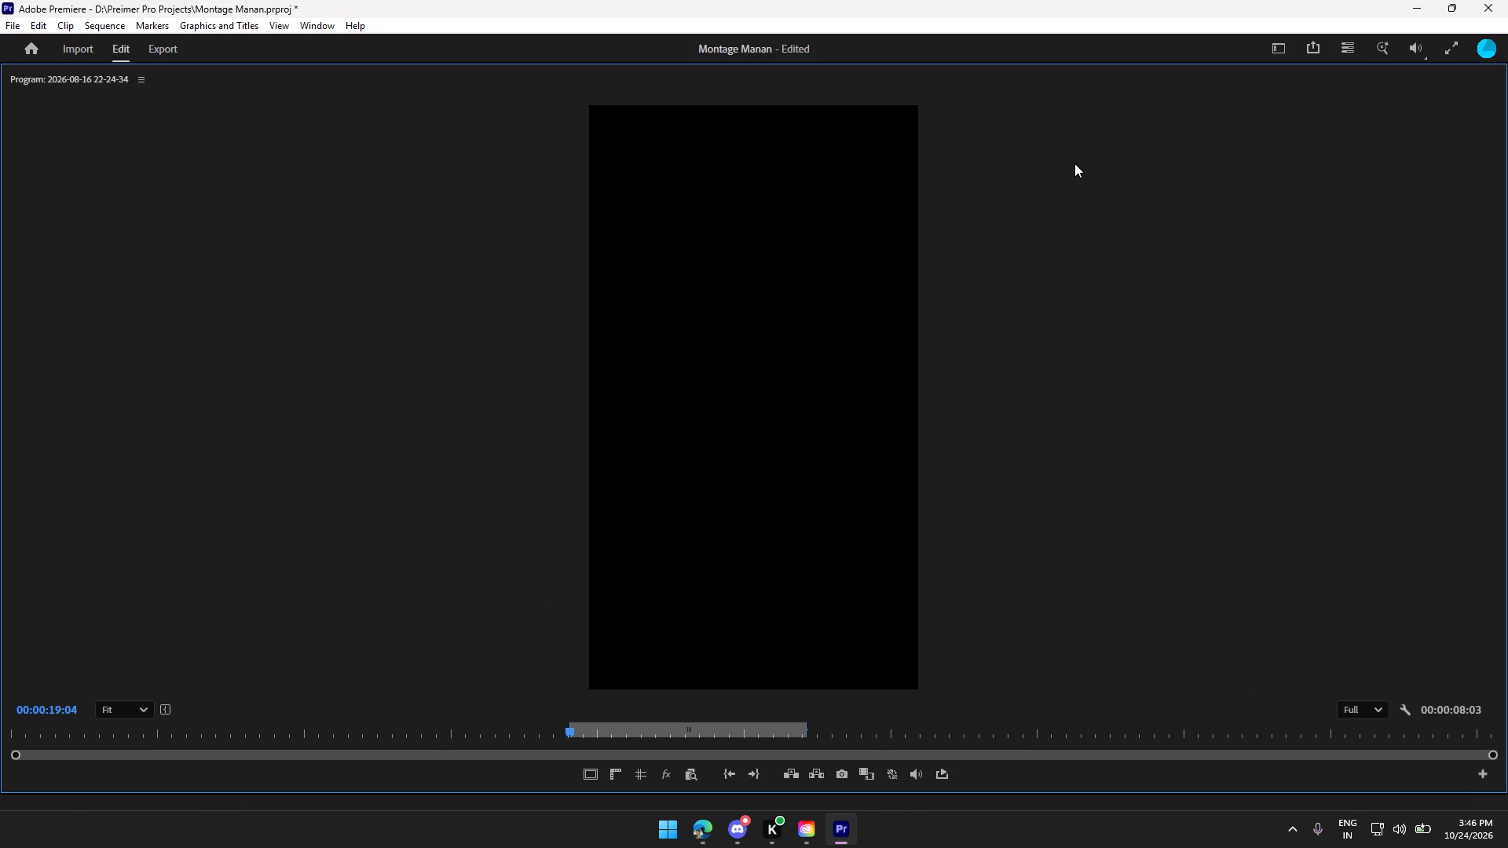
key(space)
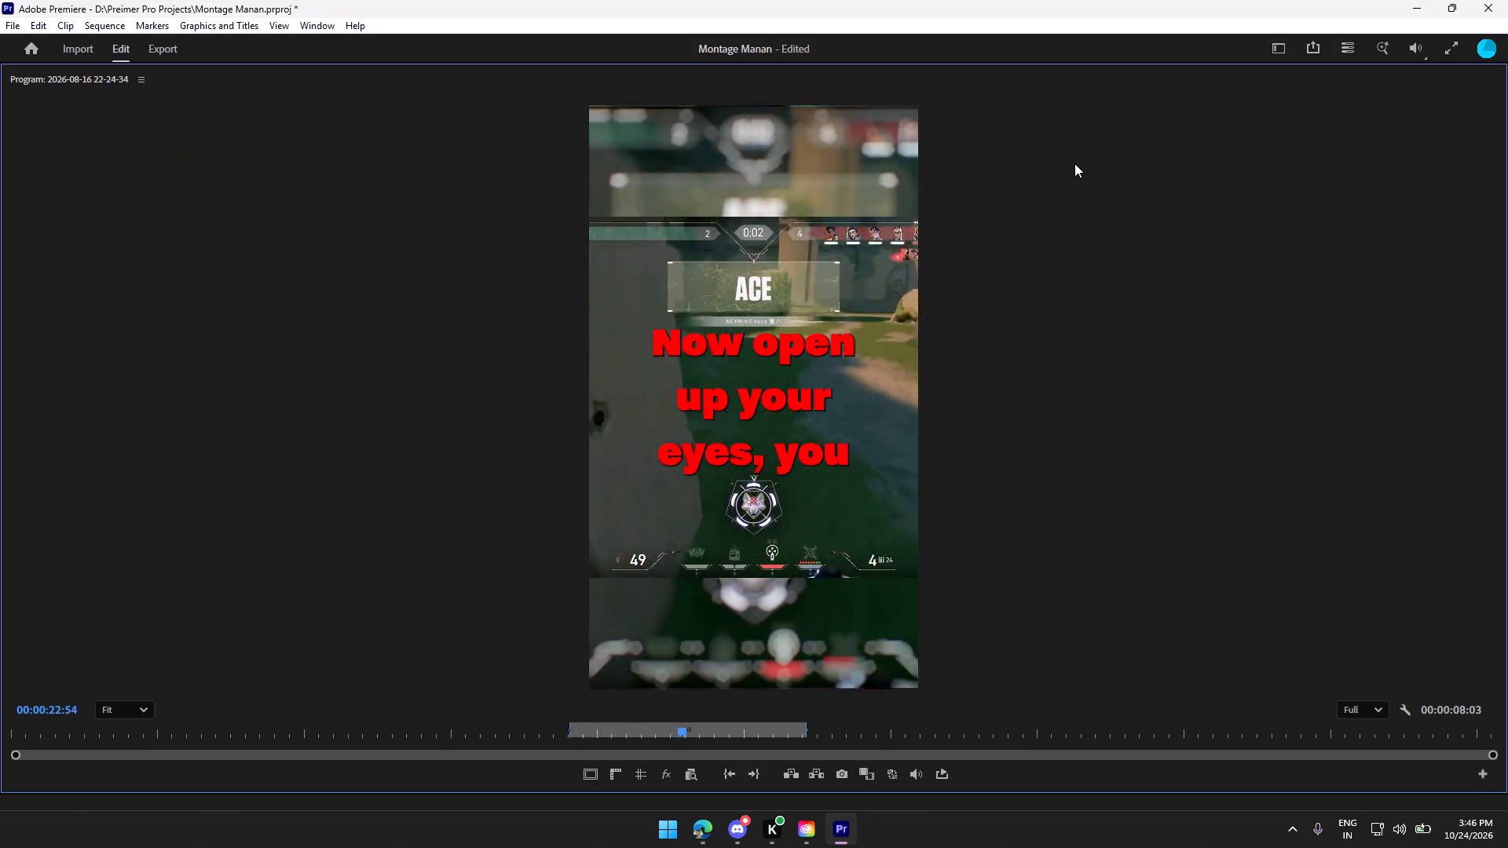
key(space)
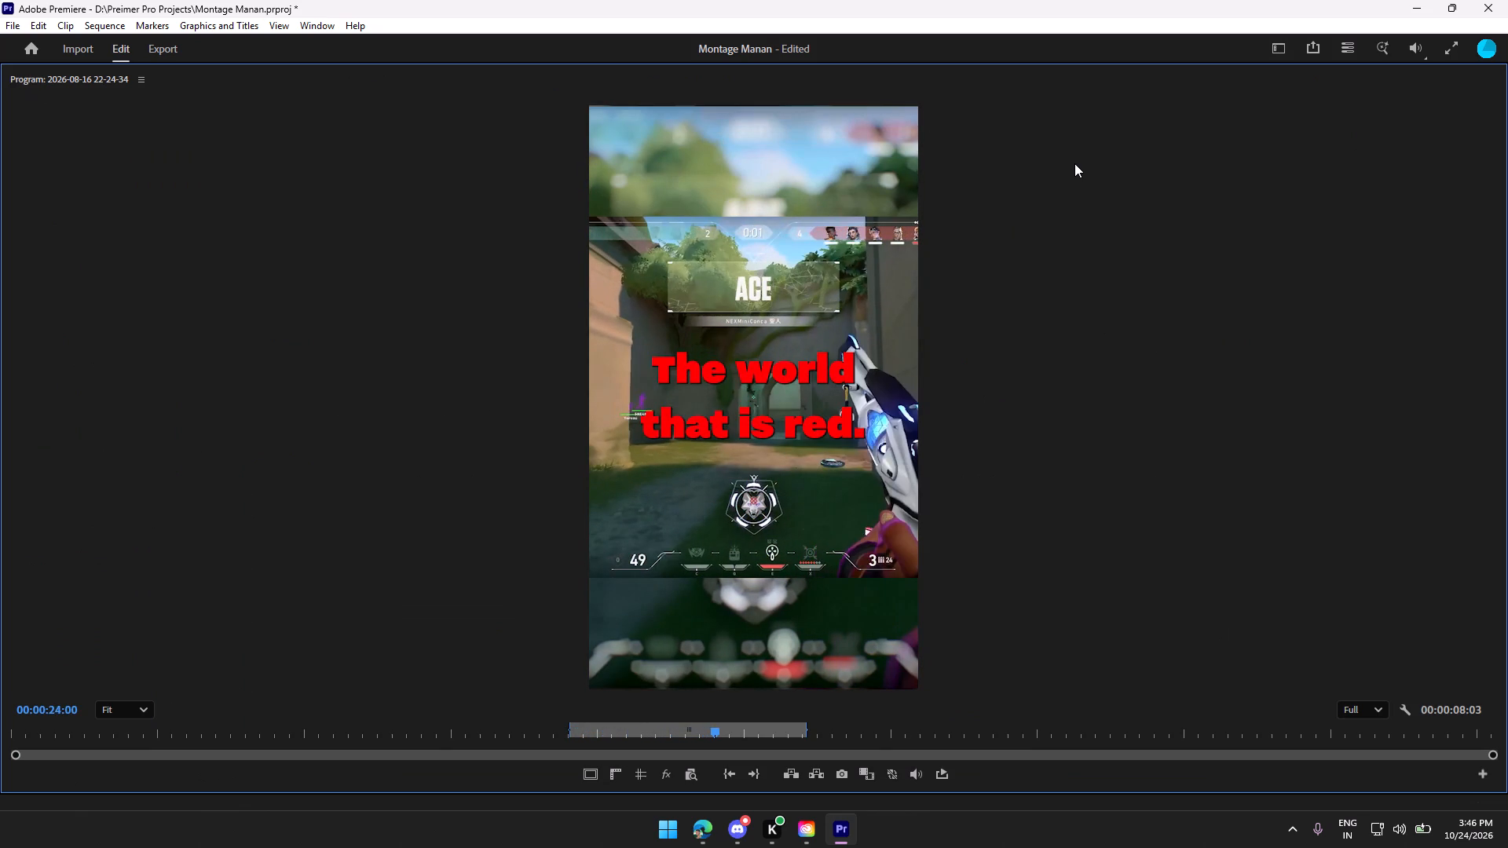
key(space)
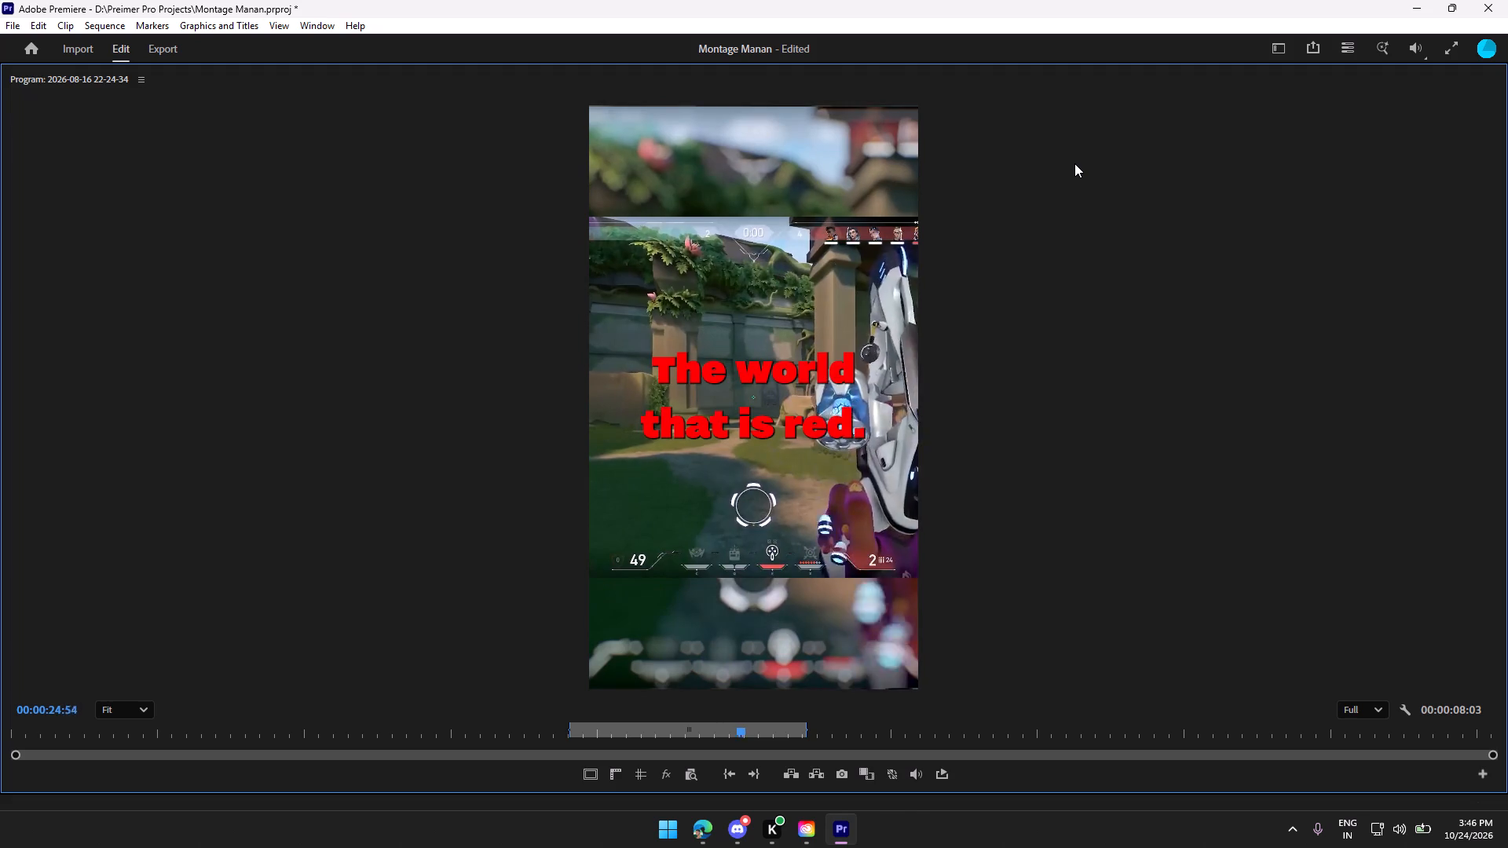
key(space)
text(`)
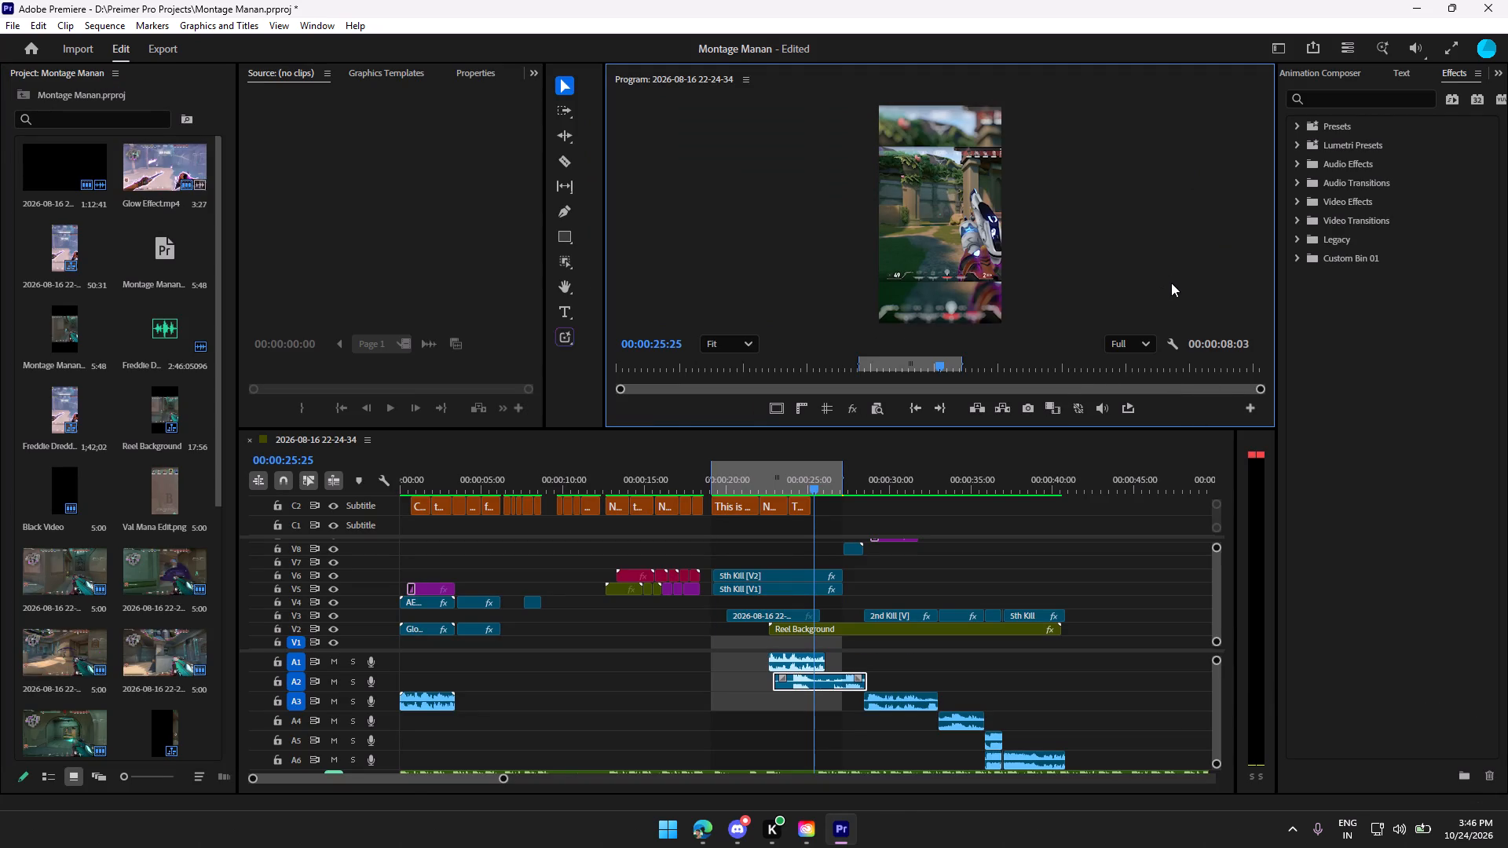
Trim the ends of both stacked 5th Kill clips on V5 and V6 back to 00:00:22:07, near the start of the "Now open up your eyes" subtitle.
drag(812, 492, 799, 491)
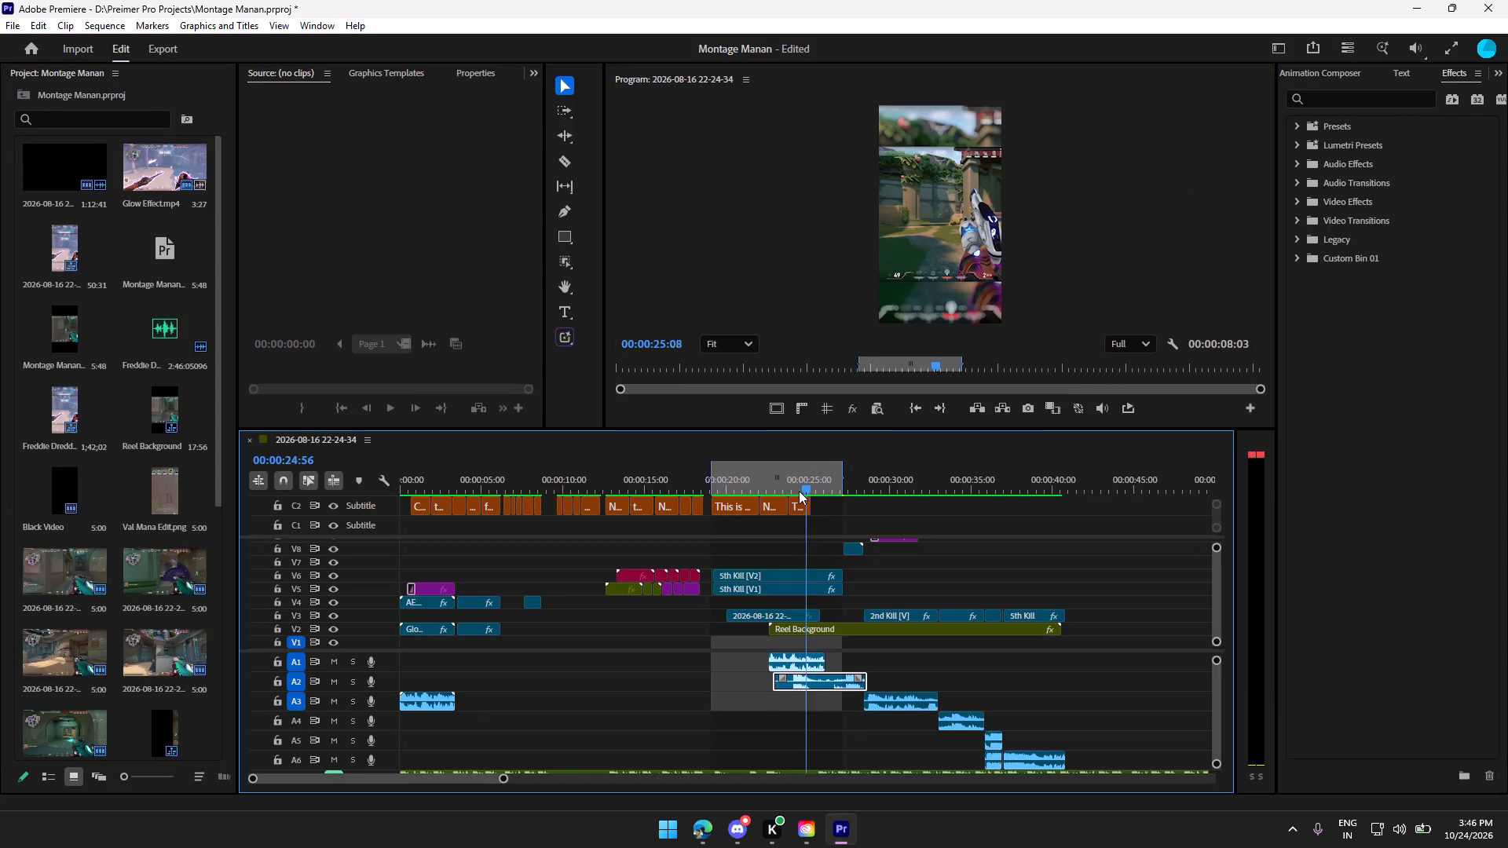
drag(799, 491, 774, 491)
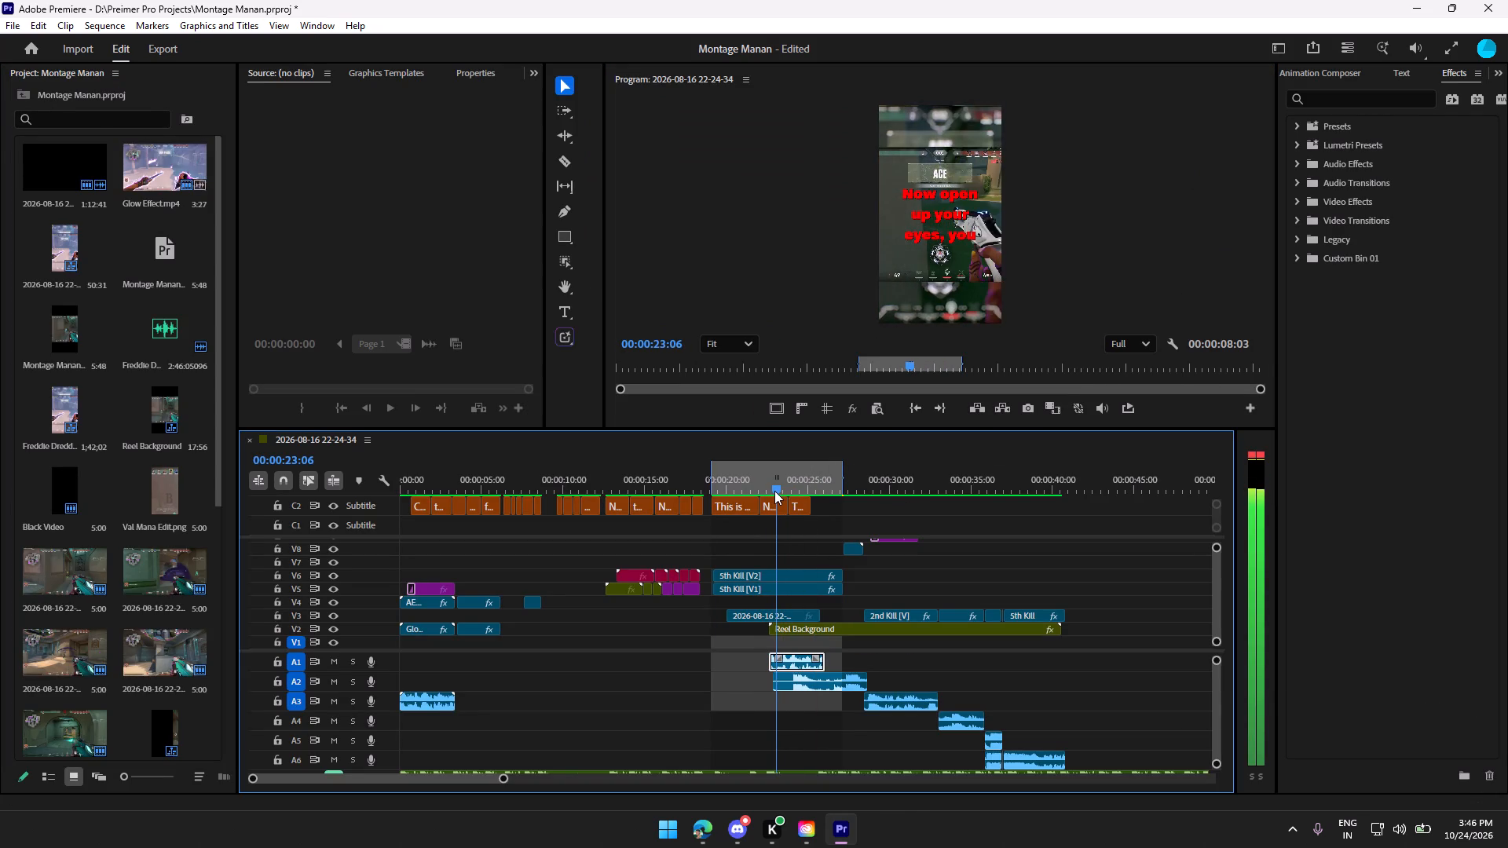
drag(774, 491, 762, 489)
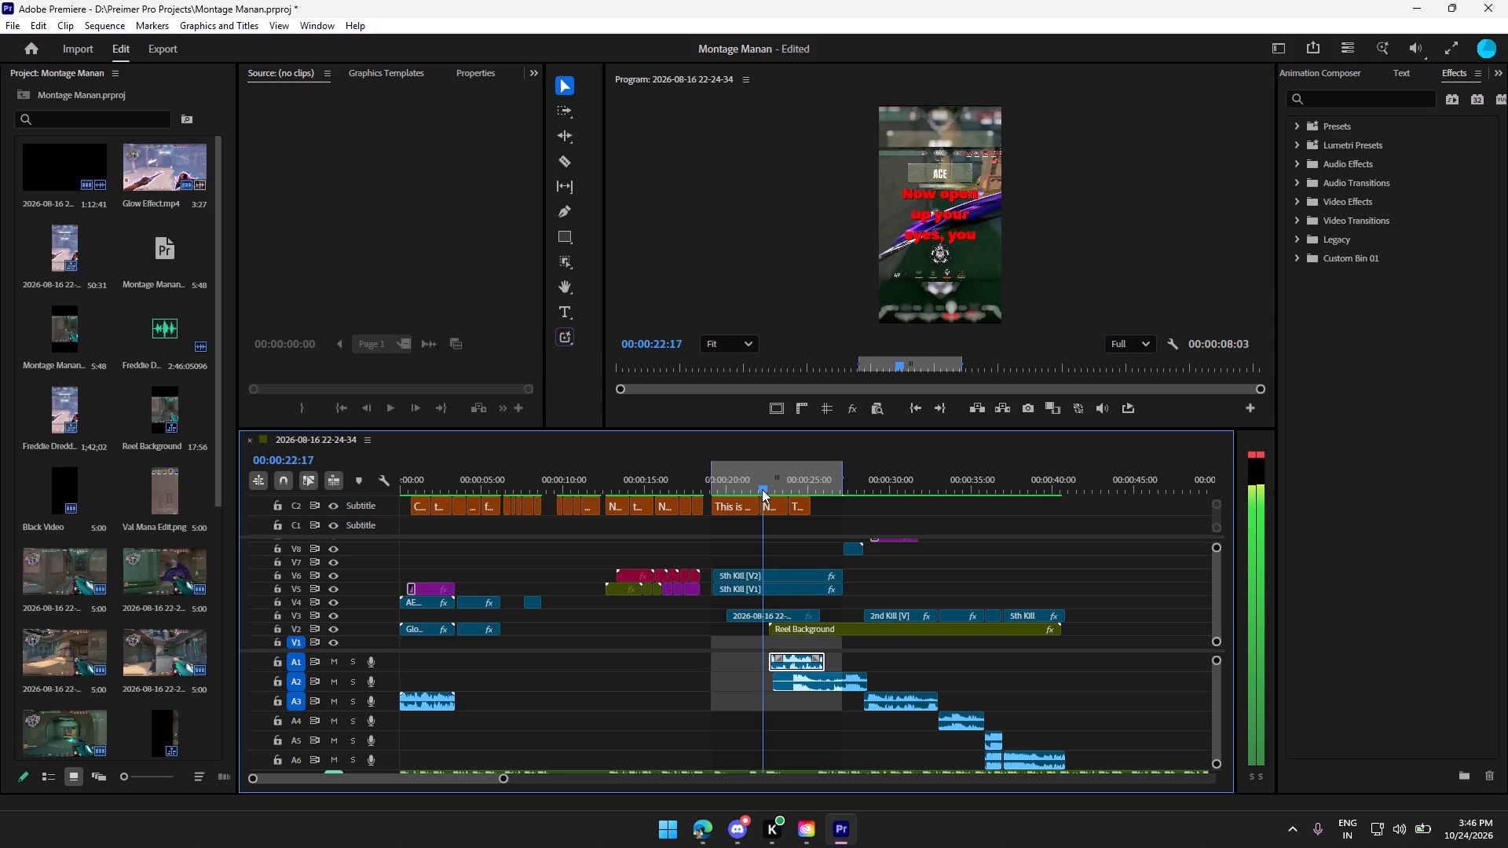
drag(762, 489, 756, 489)
key(Right)
key(Right)
key(Right)
key(Right)
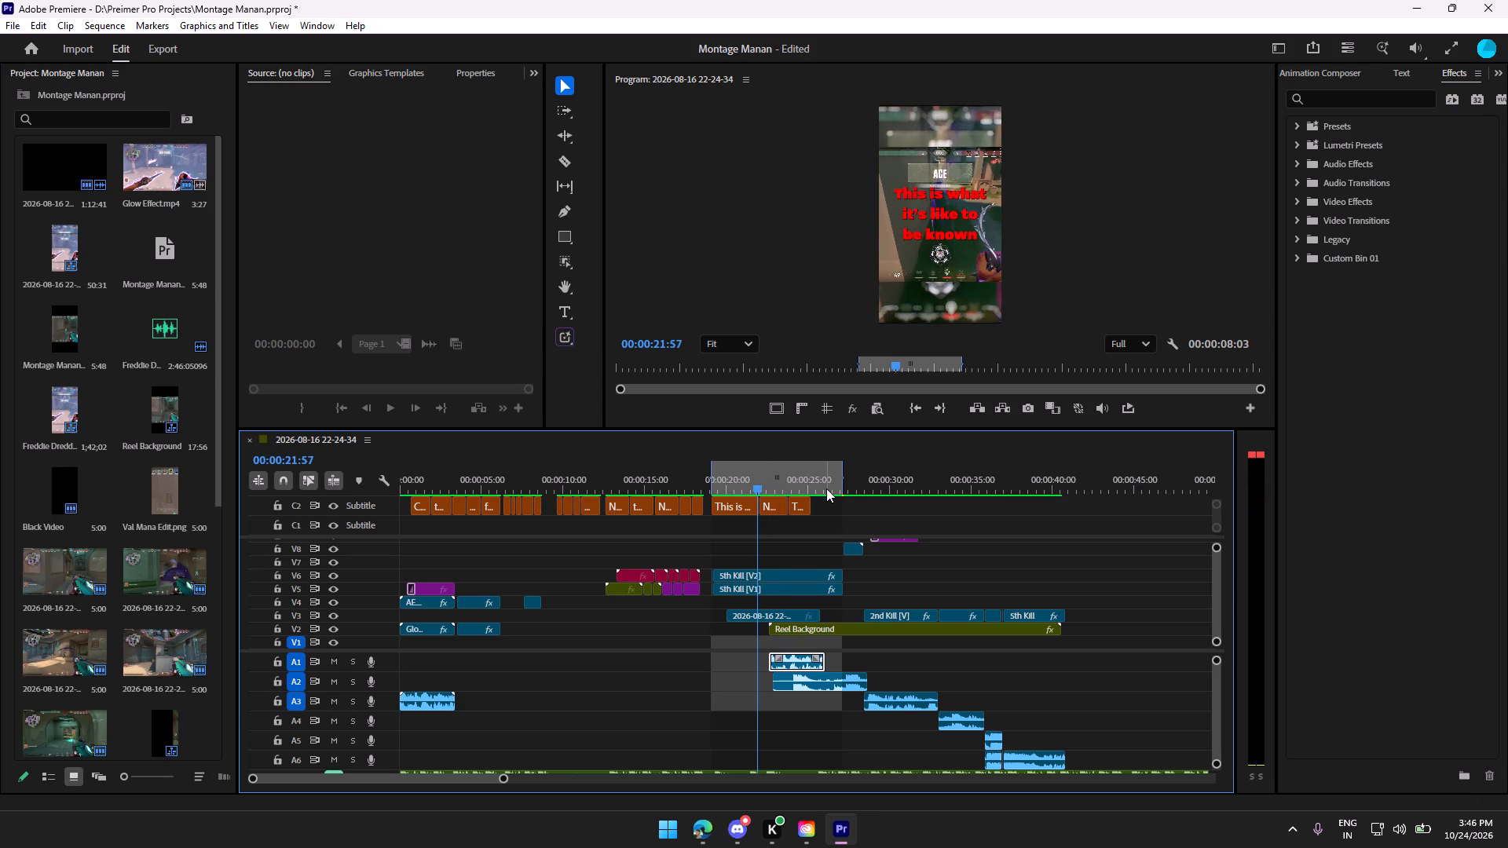
key(Right)
key(Right)
key(Right)
key(Right)
key(Right)
key(Right)
key(Right)
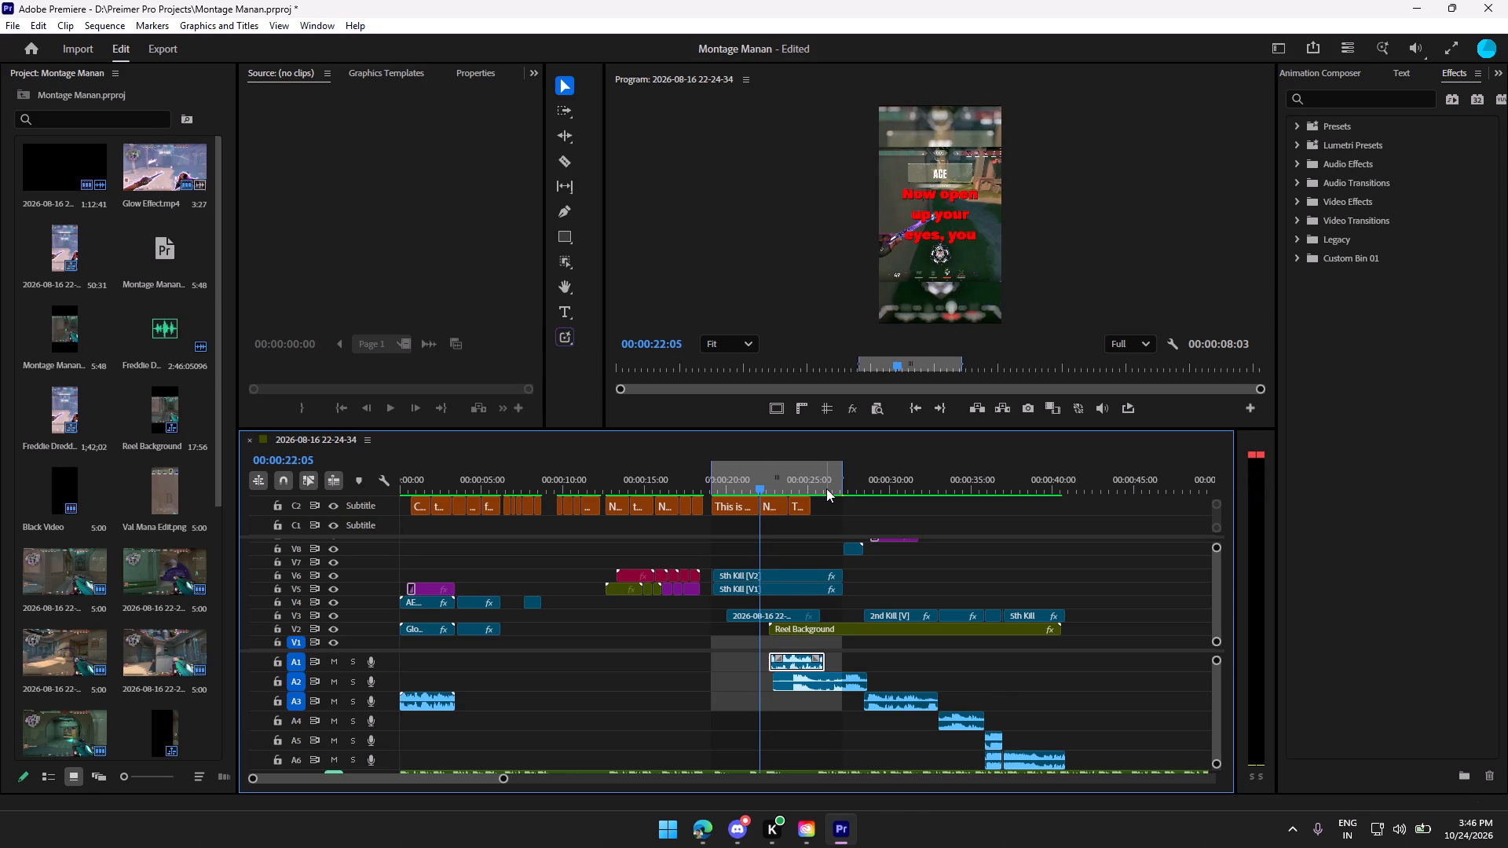
key(Right)
key(Right)
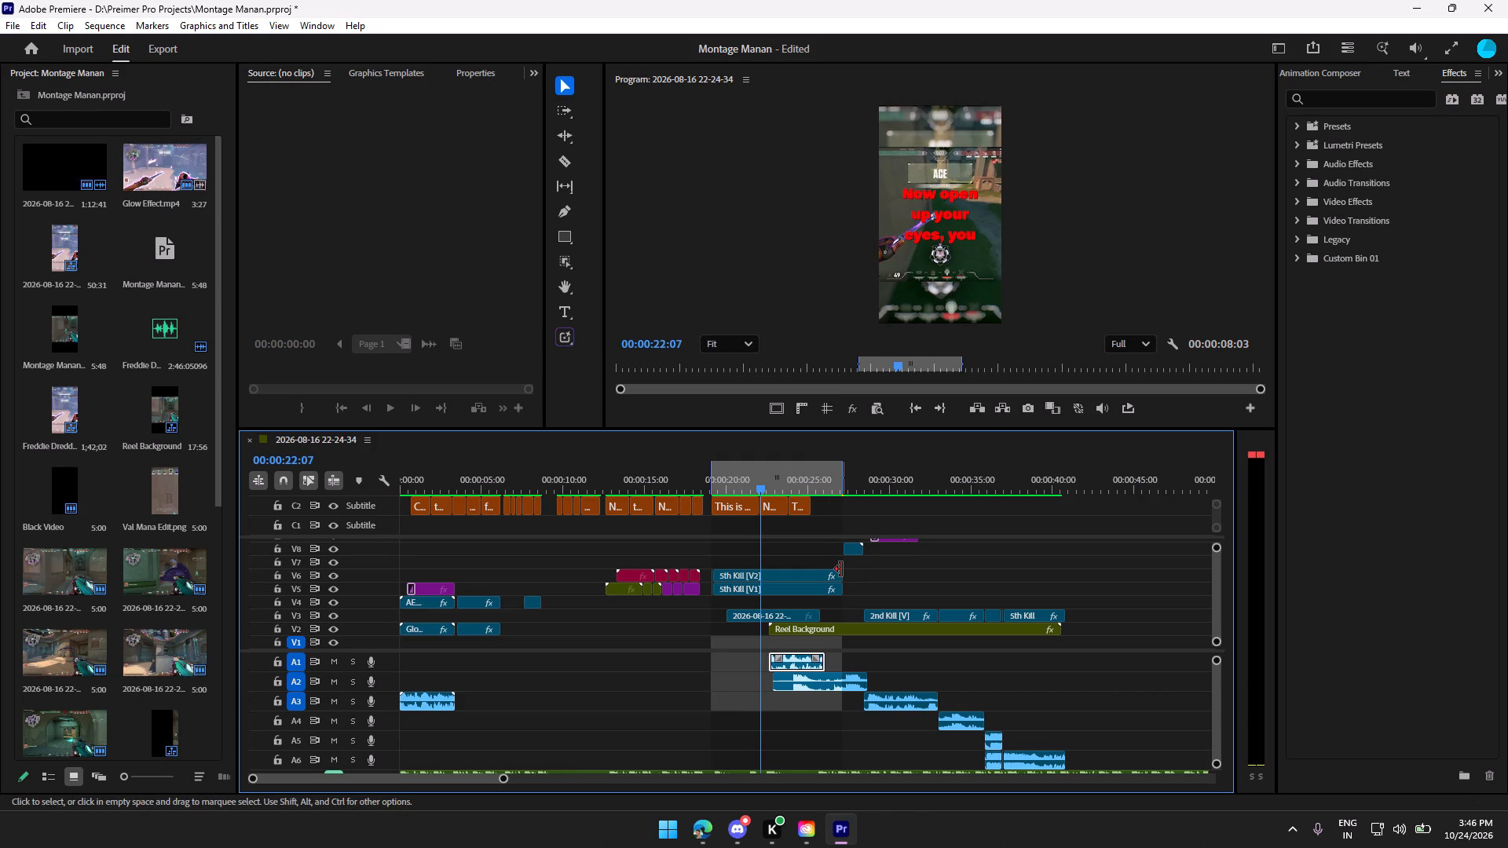
drag(841, 569, 759, 564)
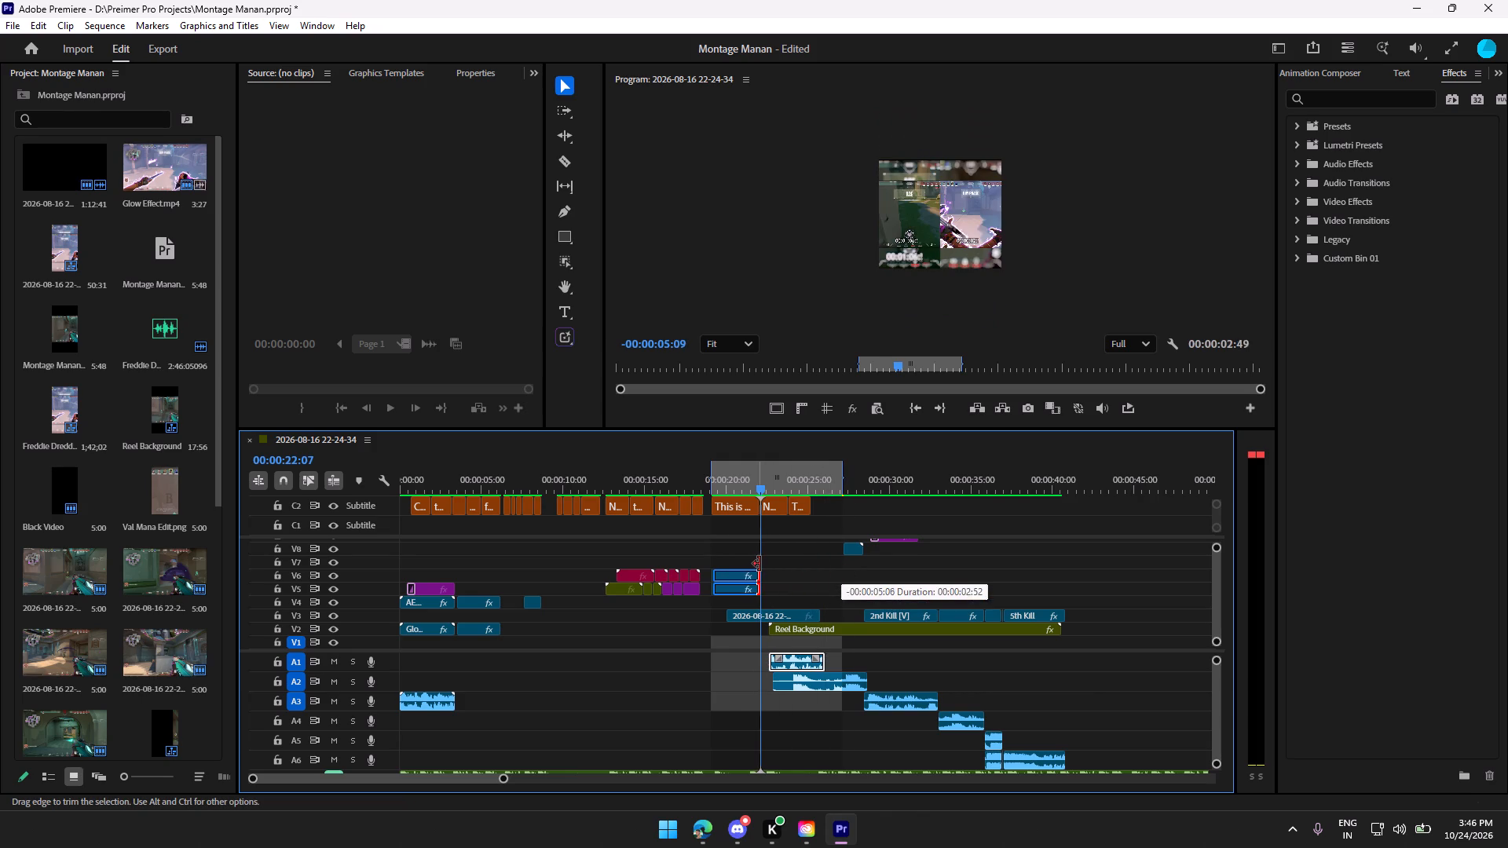
drag(759, 564, 761, 564)
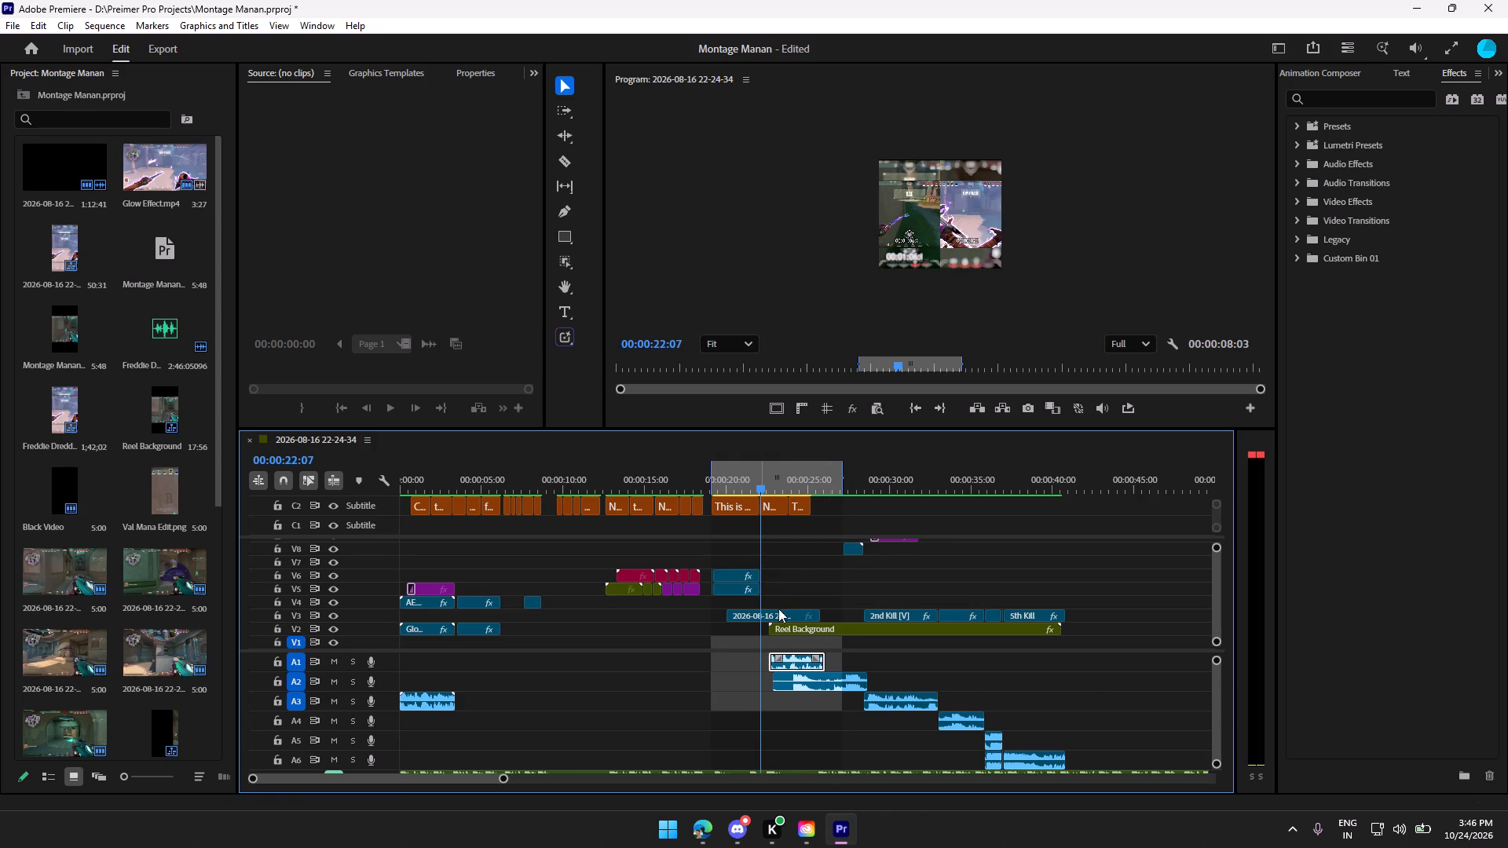
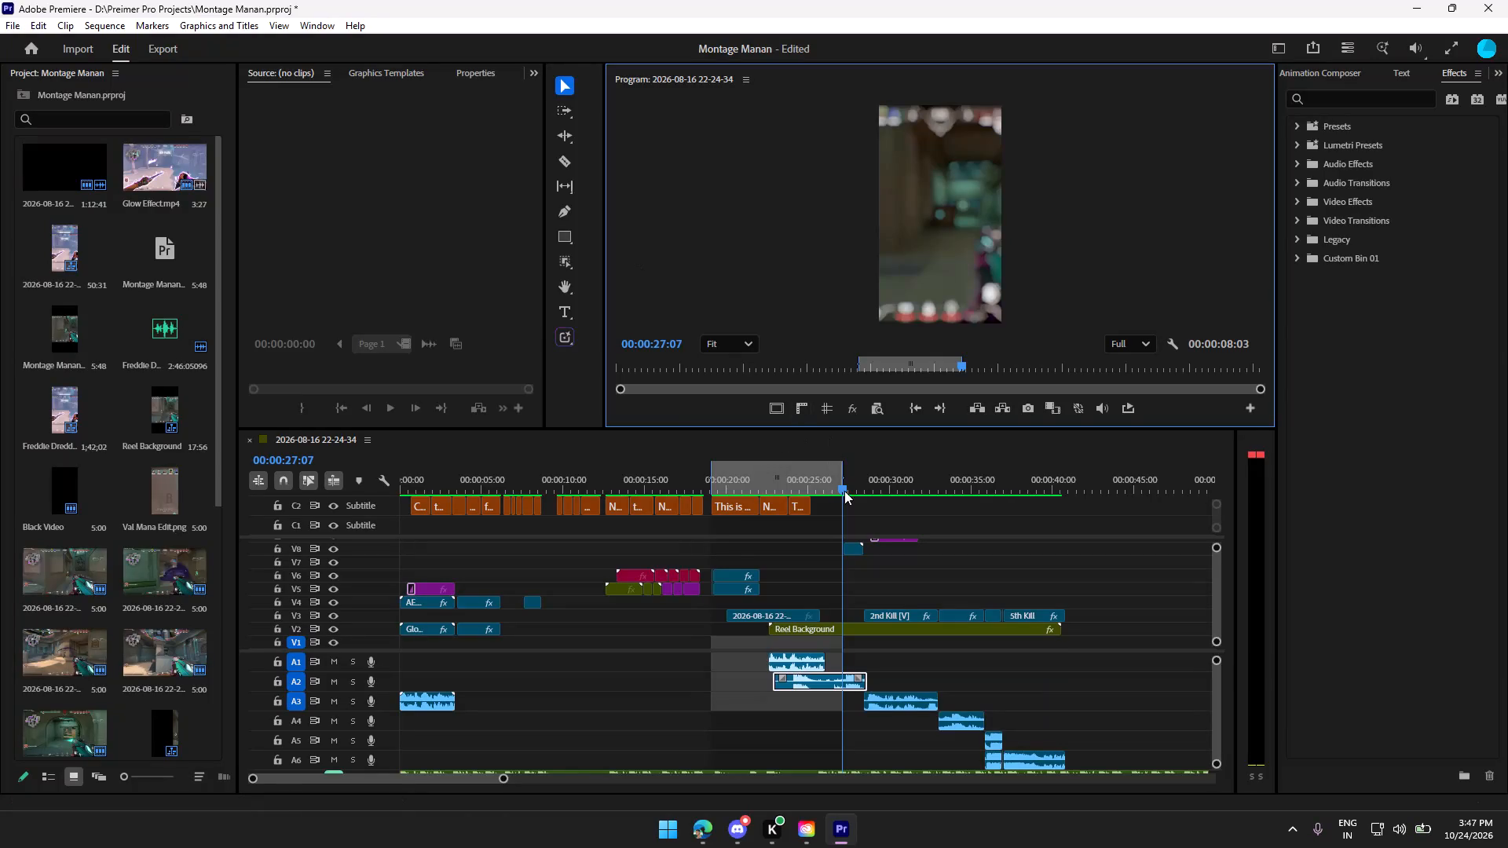
Play the sequence from the start to about 00:00:02:53 in an enlarged program preview to review the opening.
drag(844, 491, 216, 471)
click(960, 168)
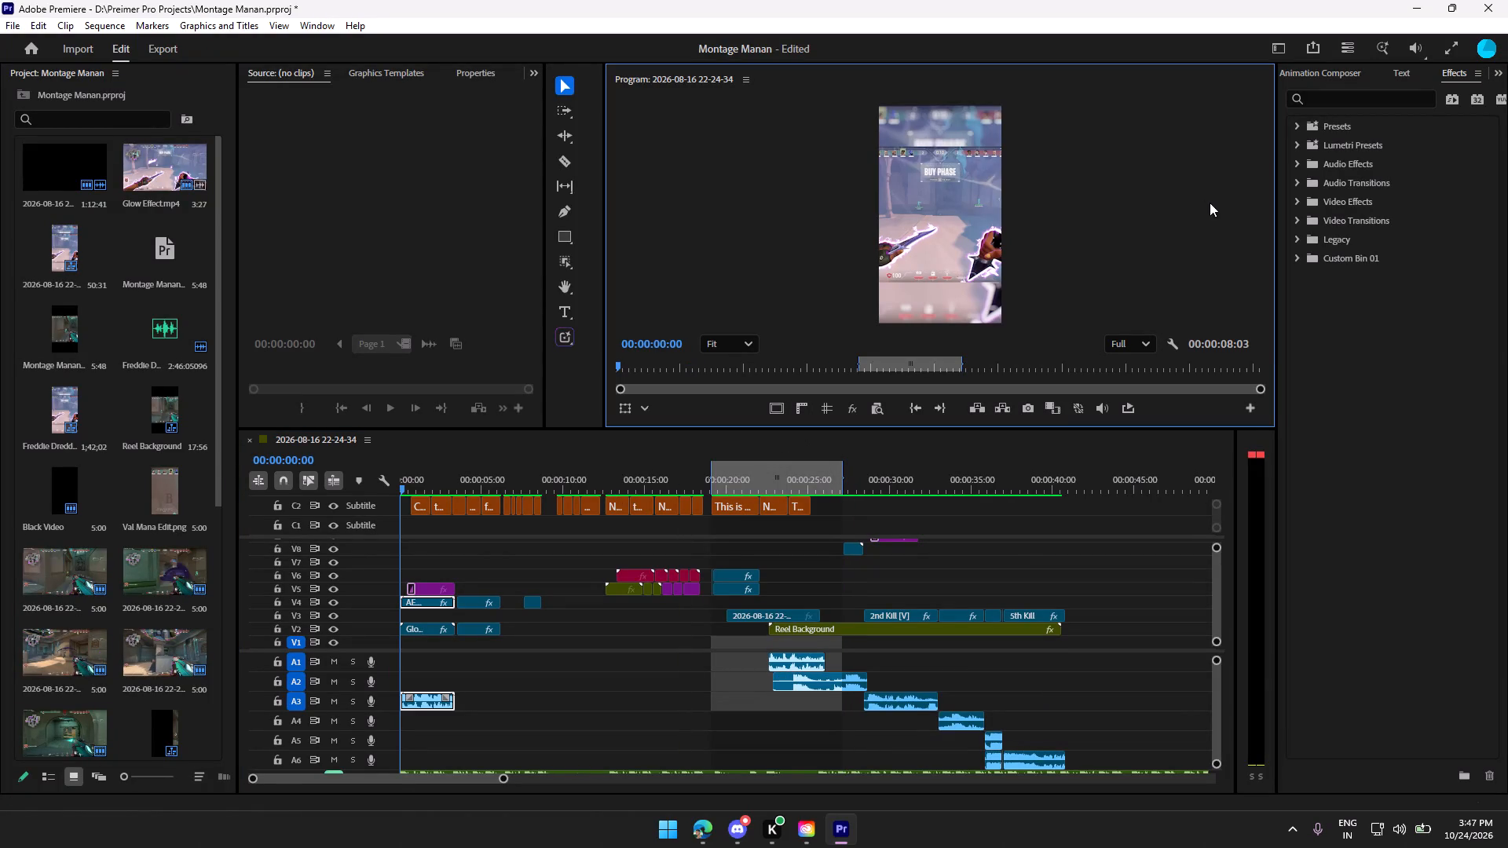
click(1204, 202)
text(`)
key(space)
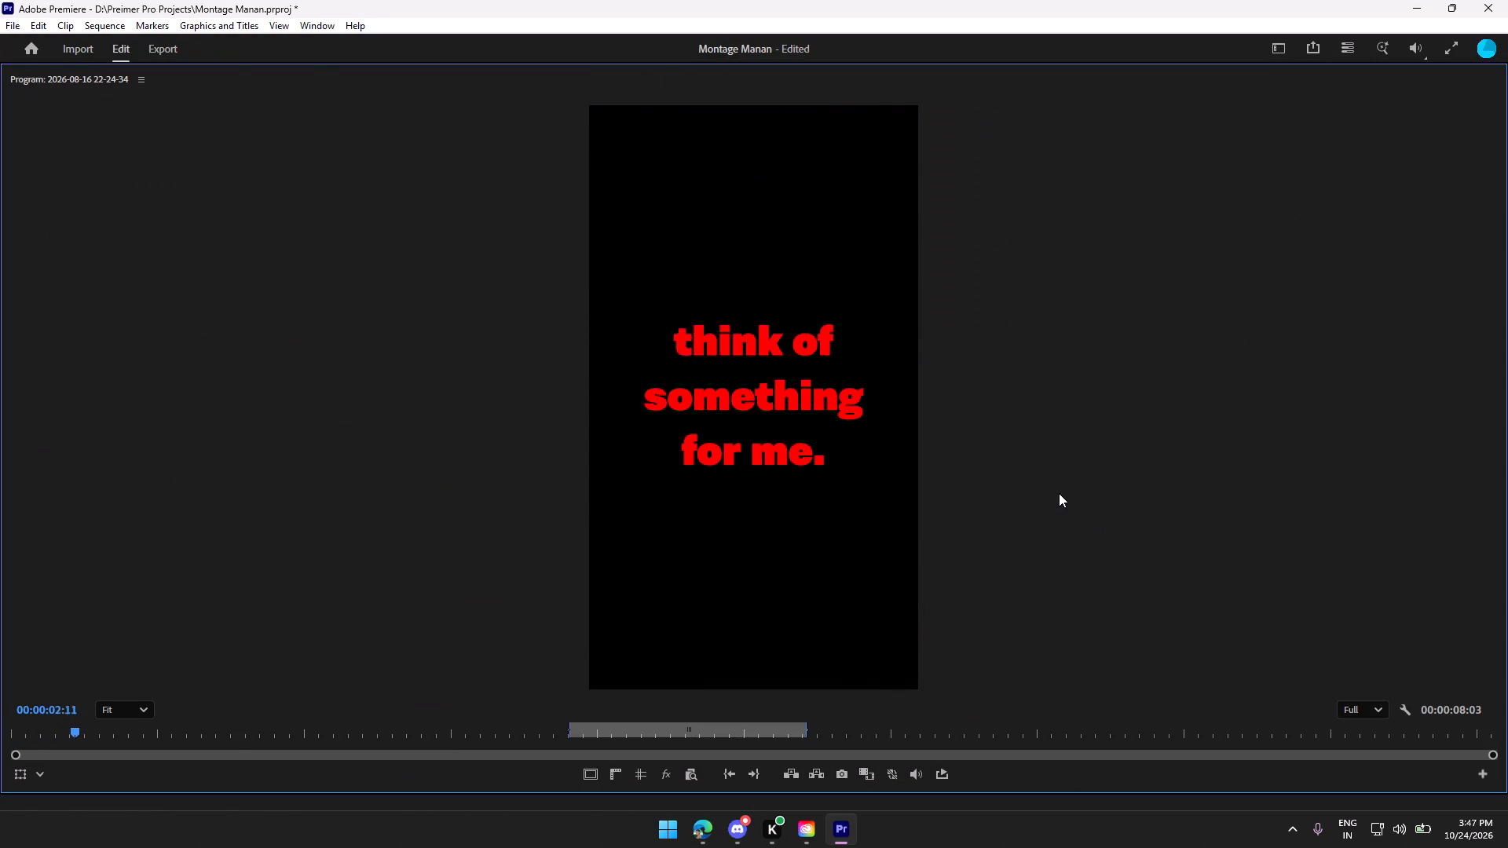
key(grave)
key(space)
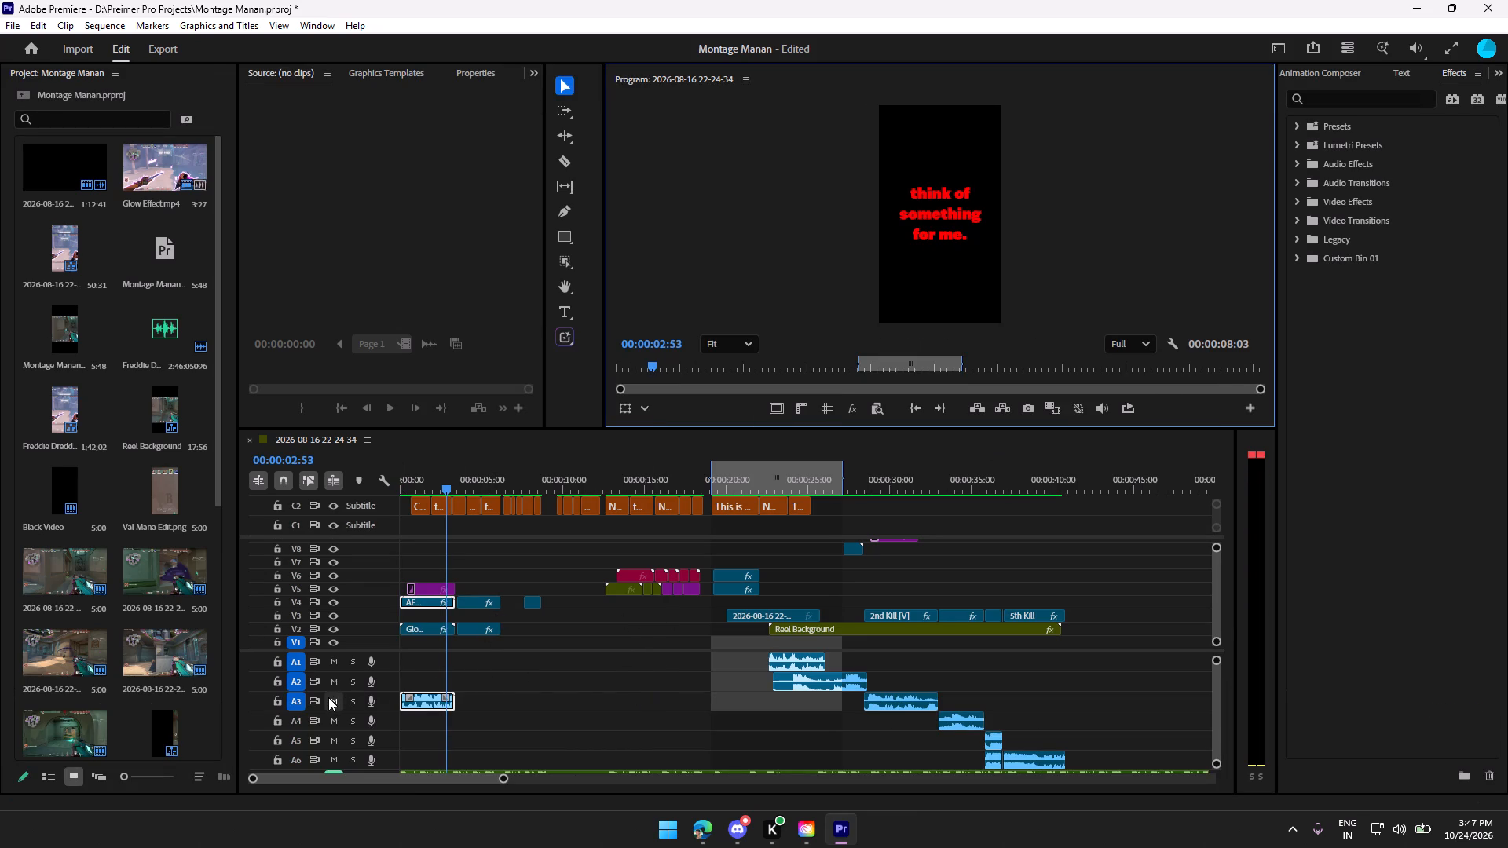
Turn off track targeting for audio tracks A3, A2 and A1 and video track V1, leaving no clips selected.
scroll(333, 678, down, 2)
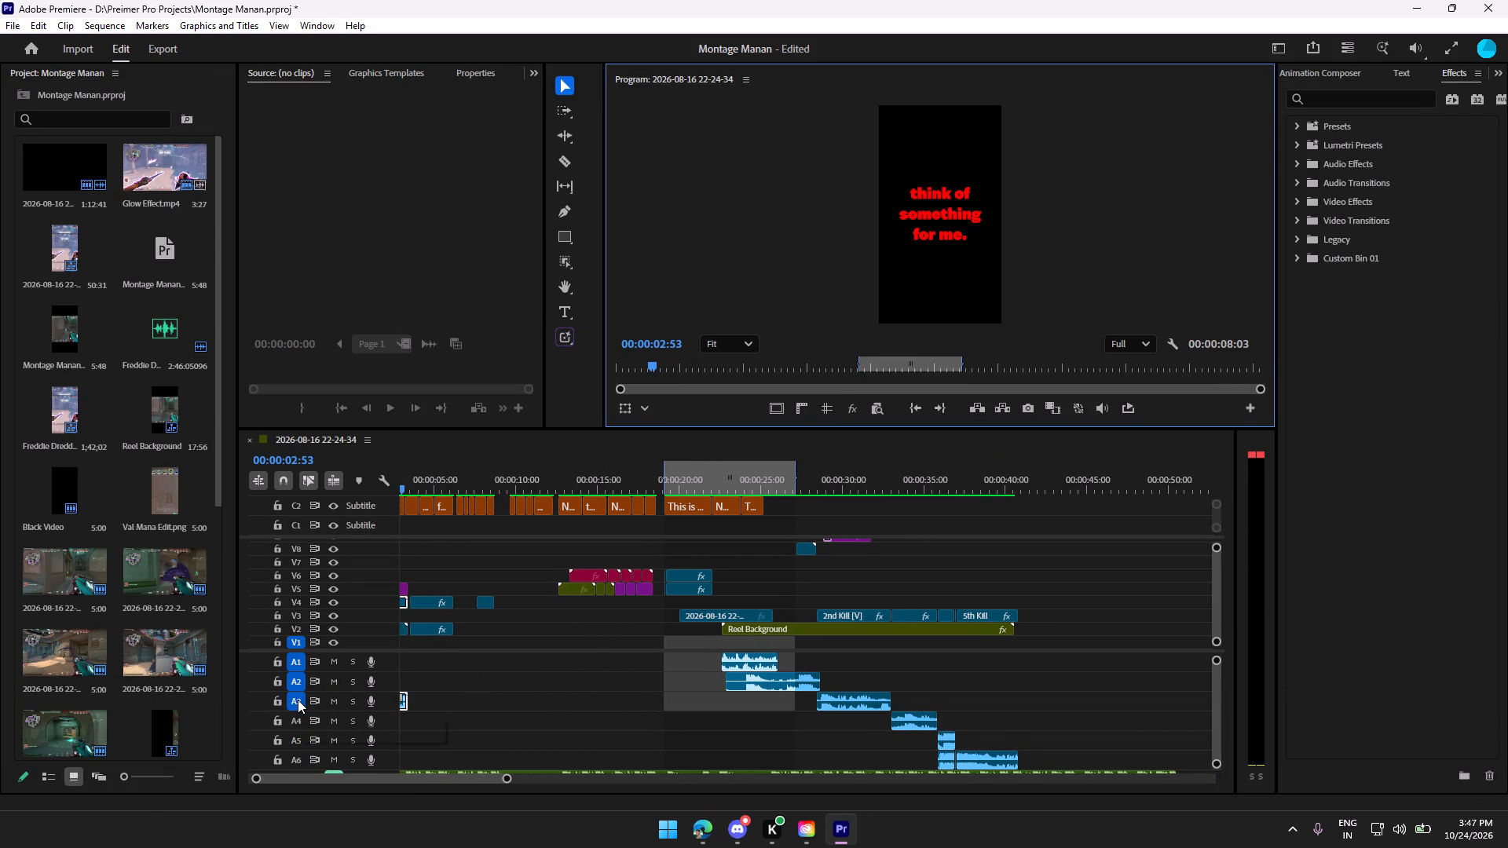
click(298, 700)
click(299, 678)
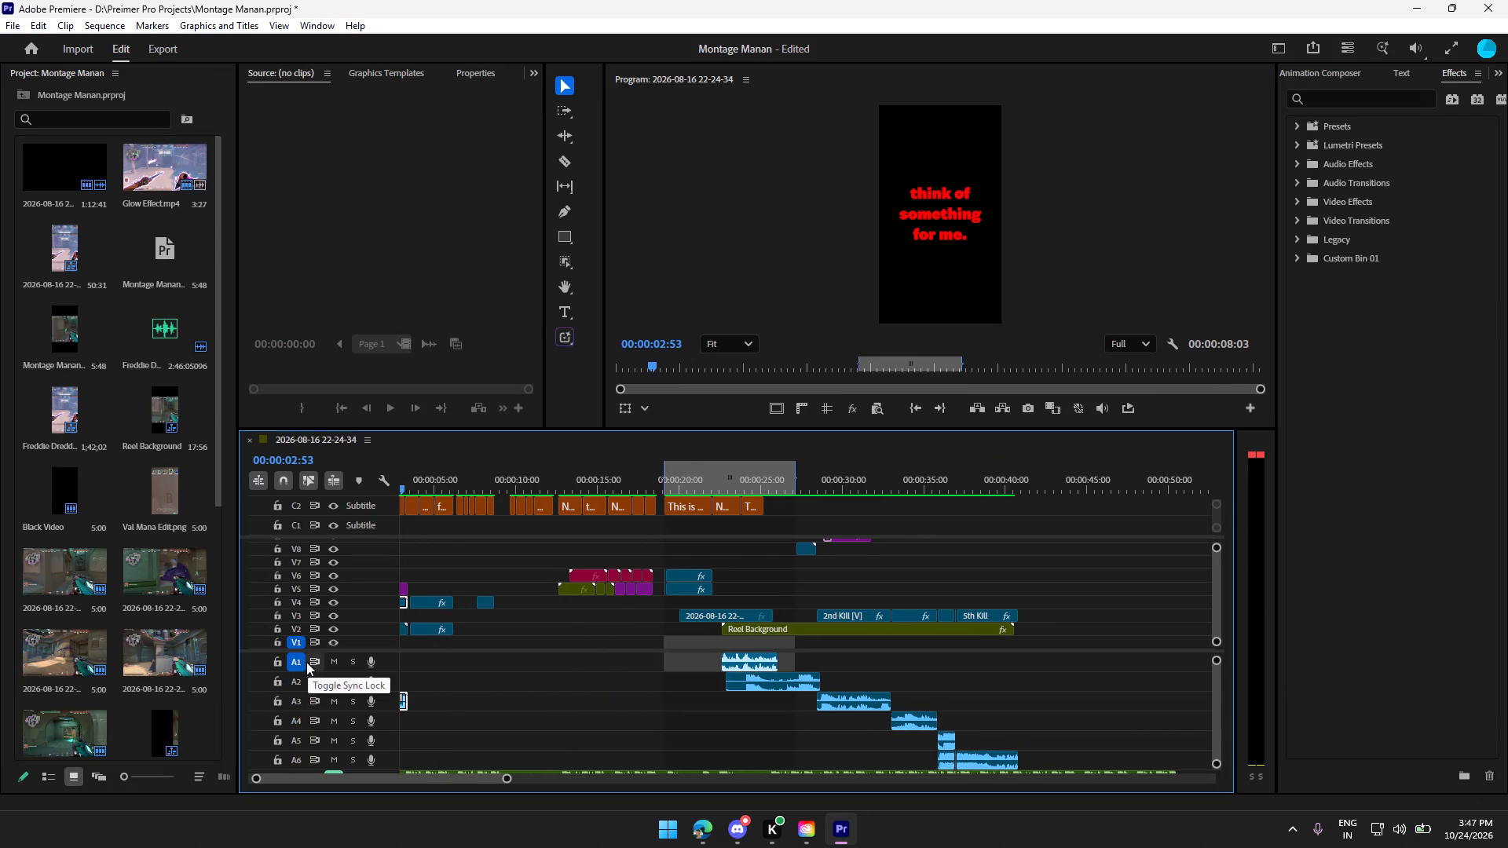
click(297, 662)
click(561, 637)
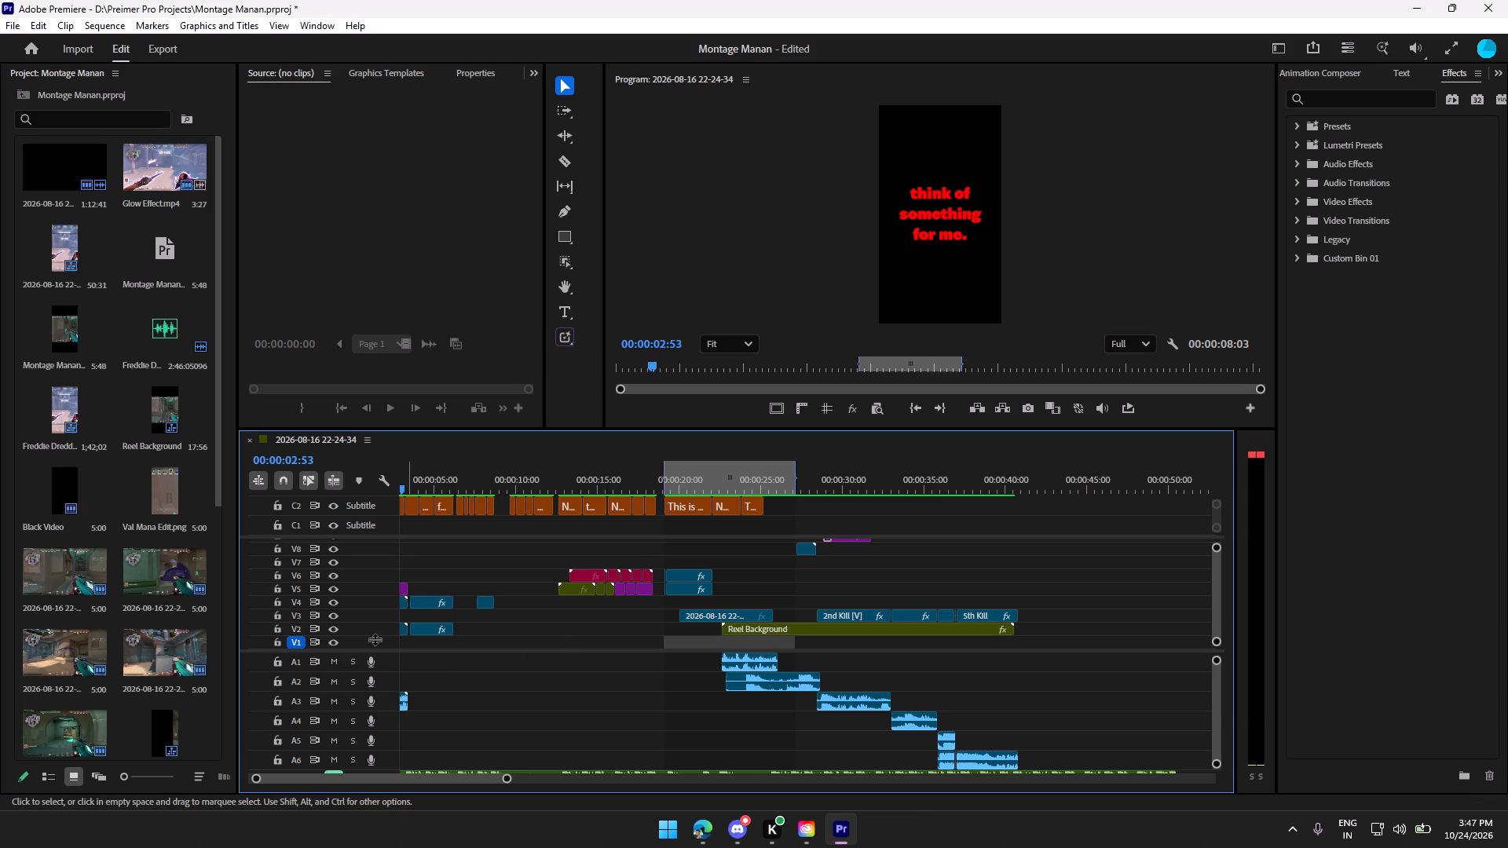
click(290, 642)
Continue playback from 00:00:02:53 to about 00:00:04:57 to check the opening's picture and sound.
key(space)
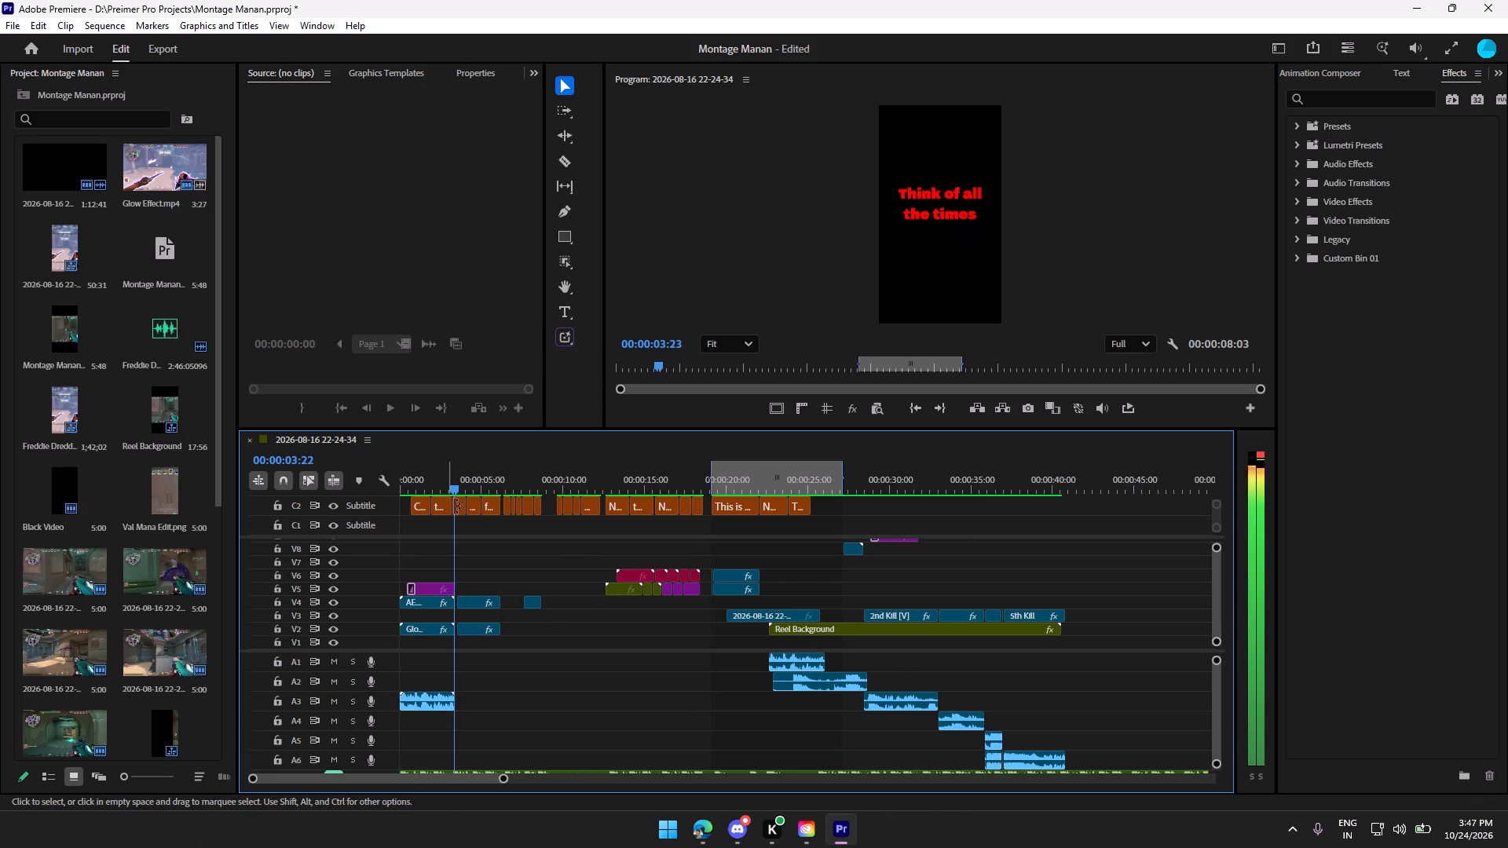
key(space)
Unmute the full-length music track on A7.
scroll(573, 663, down, 3)
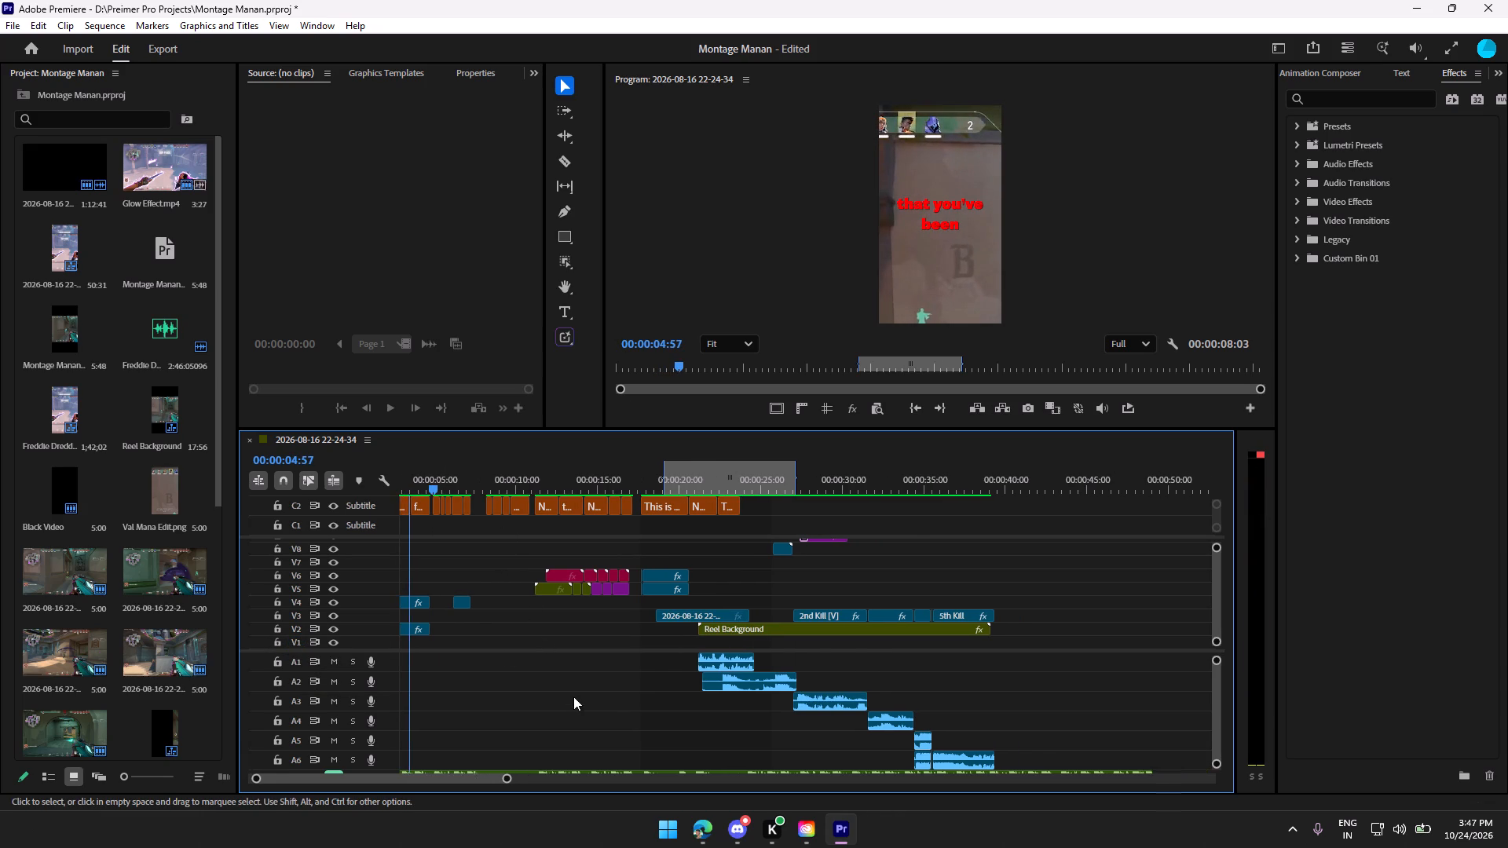
scroll(573, 696, down, 3)
scroll(561, 715, up, 1)
drag(1212, 684, 1212, 729)
click(328, 733)
Play the sequence from the start to about 00:00:24, with the program preview enlarged for most of it, to review the edit with music.
drag(444, 484, 328, 493)
key(space)
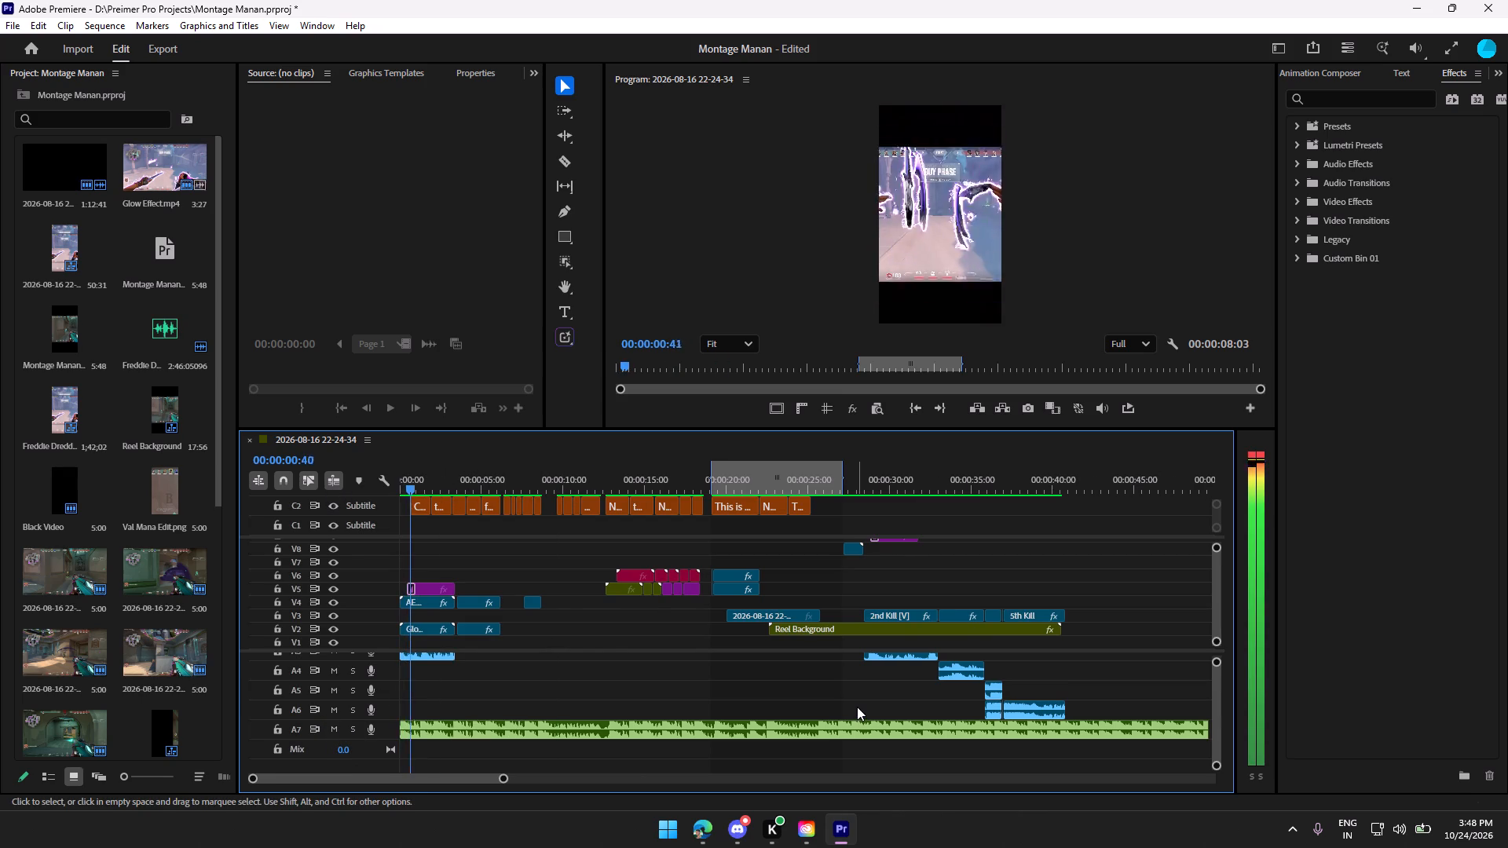
click(1064, 214)
key(grave)
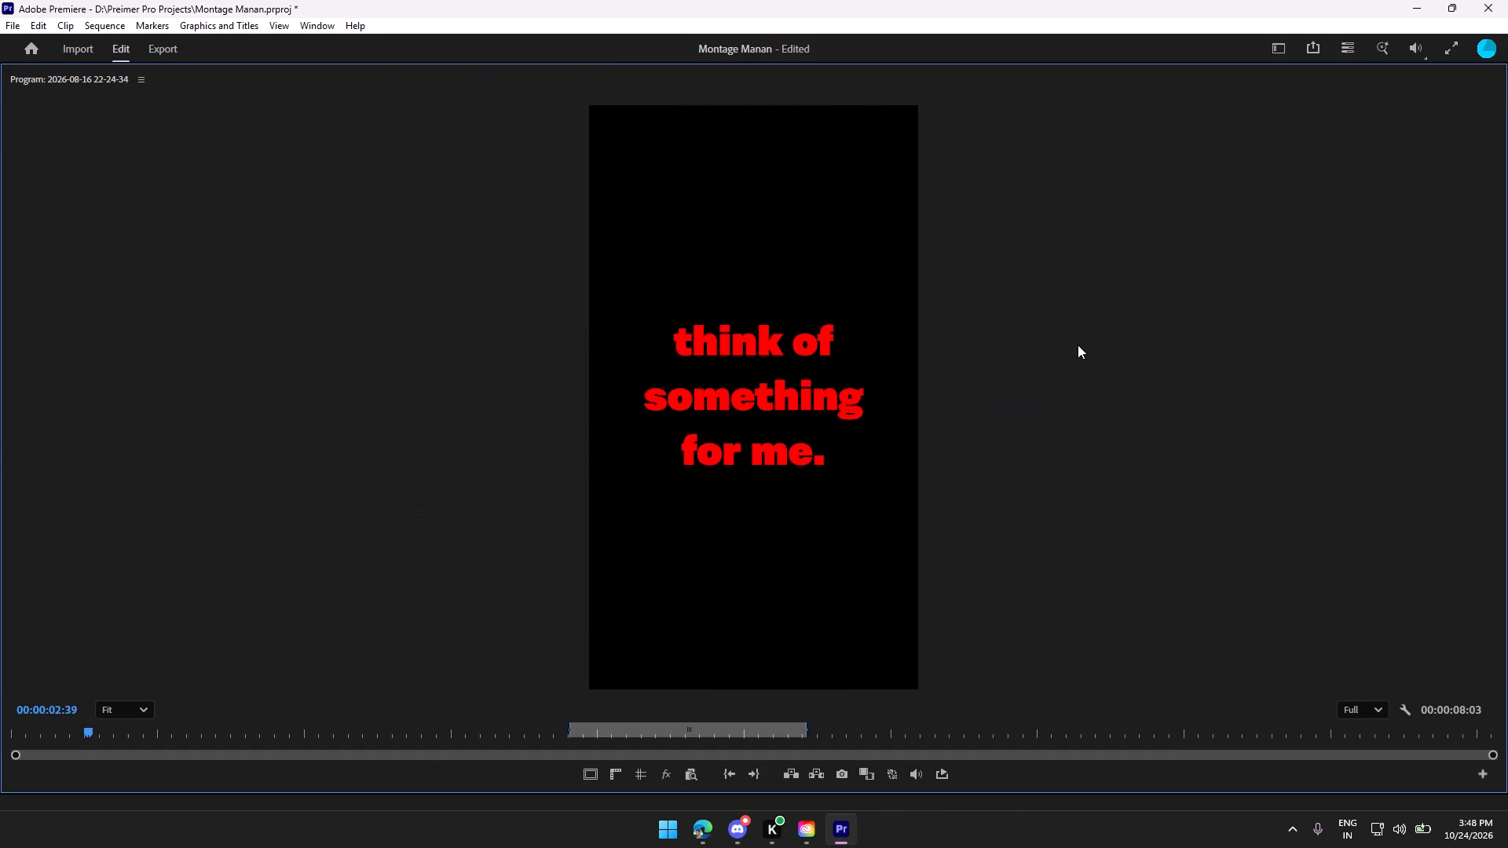
key(grave)
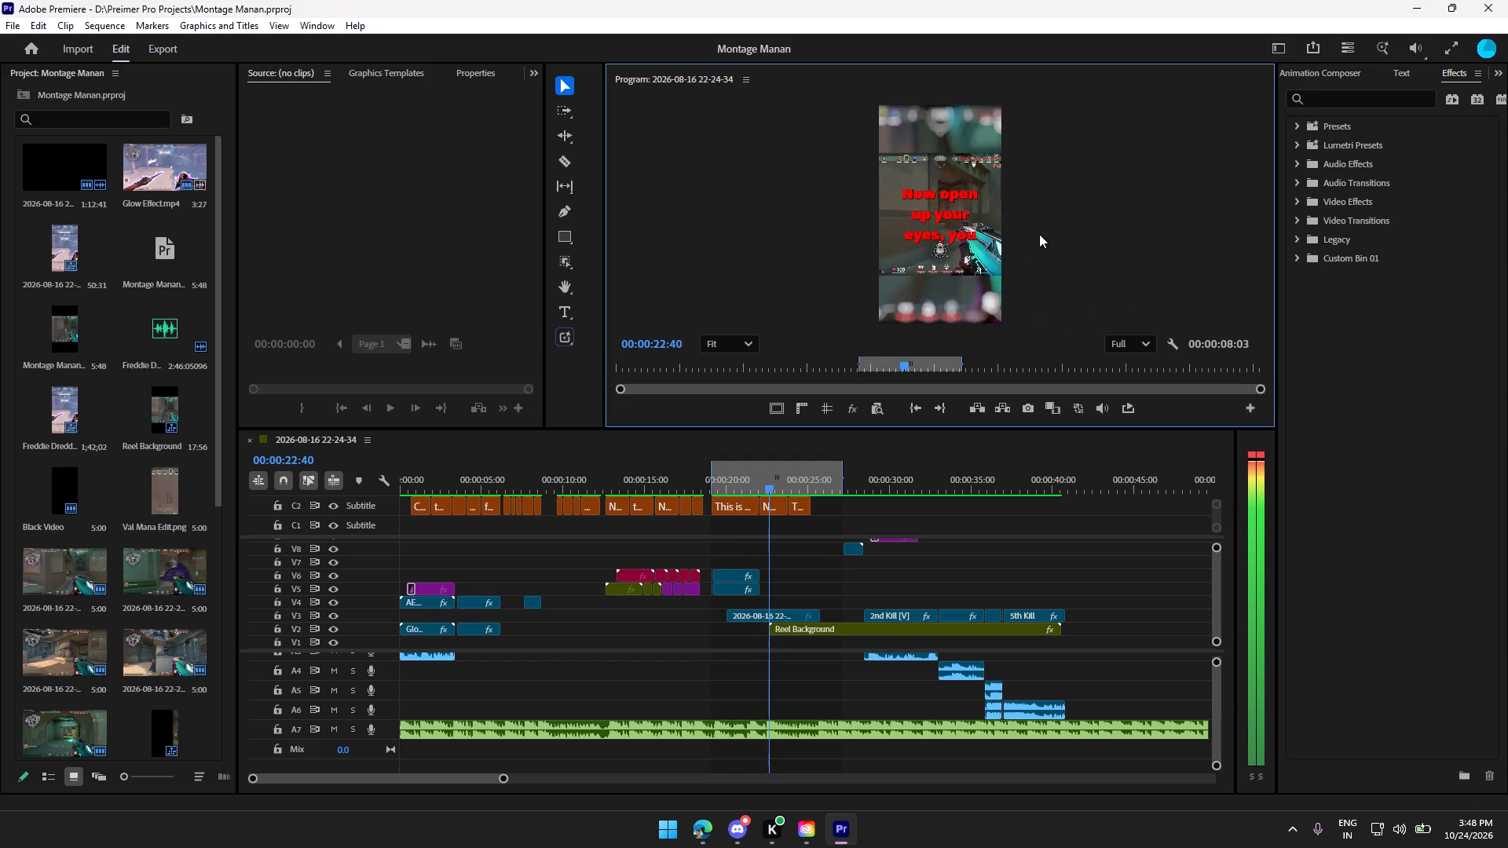
key(space)
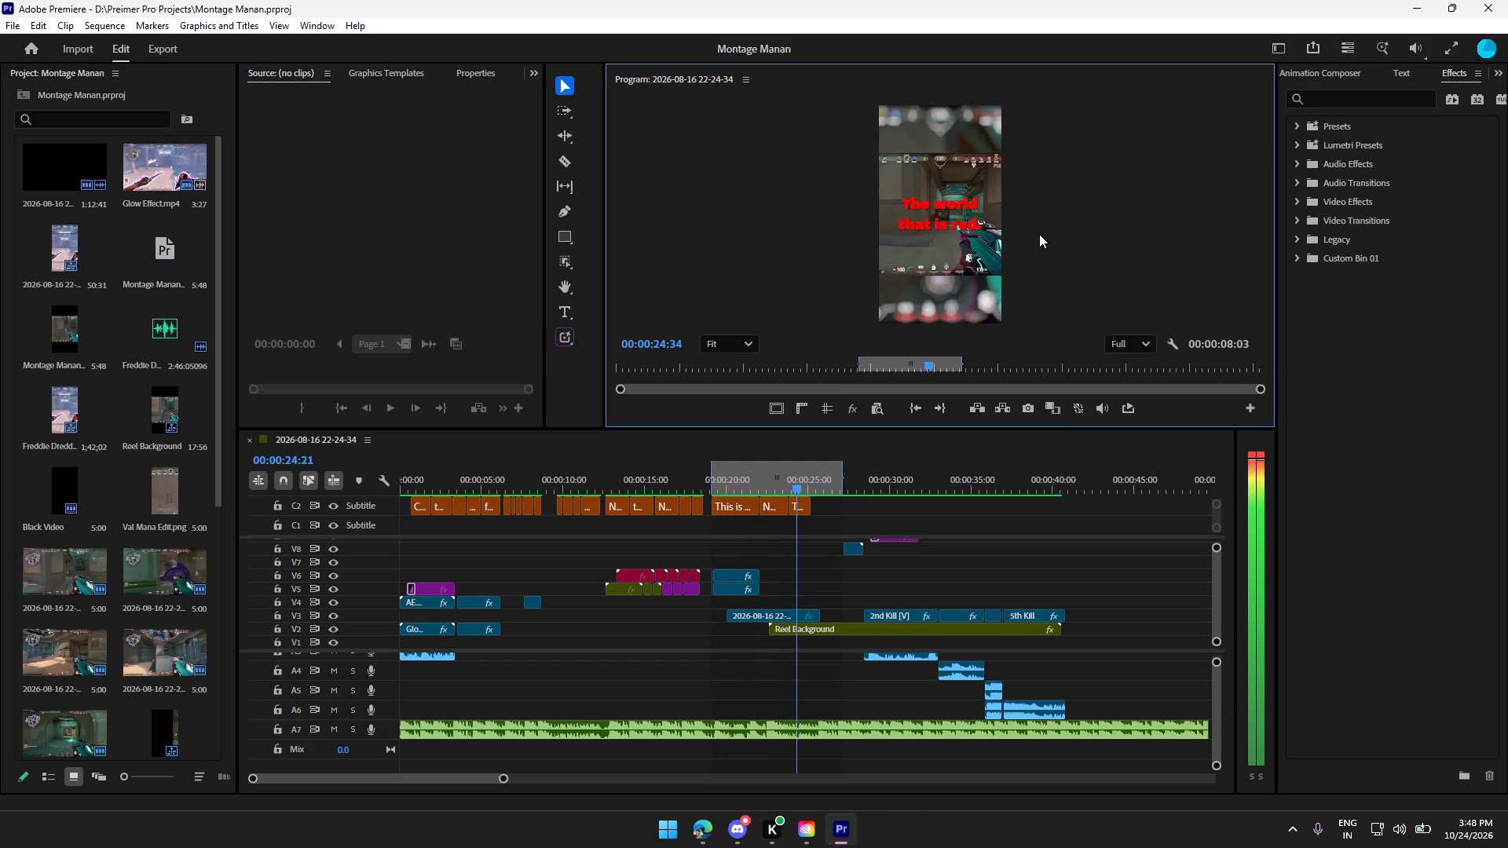